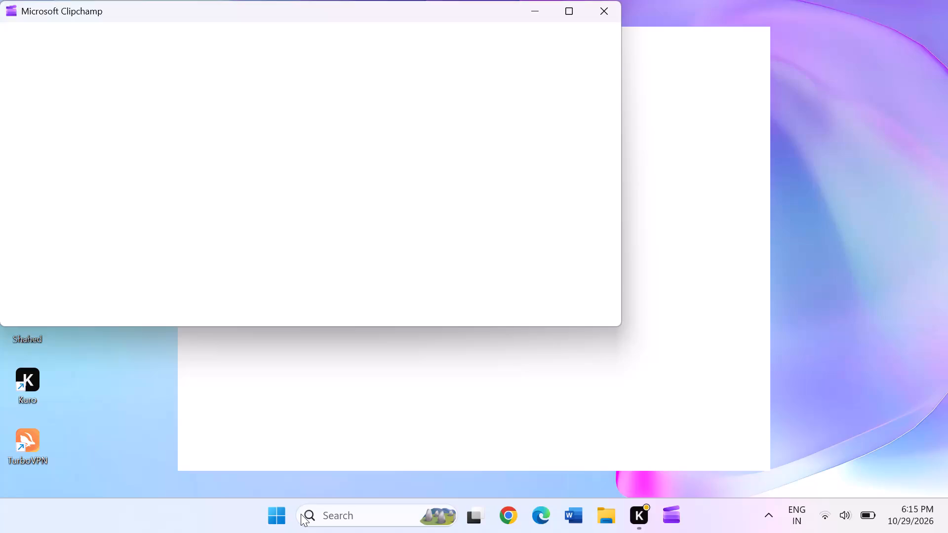
Maximize the video editor window and create a new video project from scratch.
{"action": "left_click", "coordinate": [570, 18]}
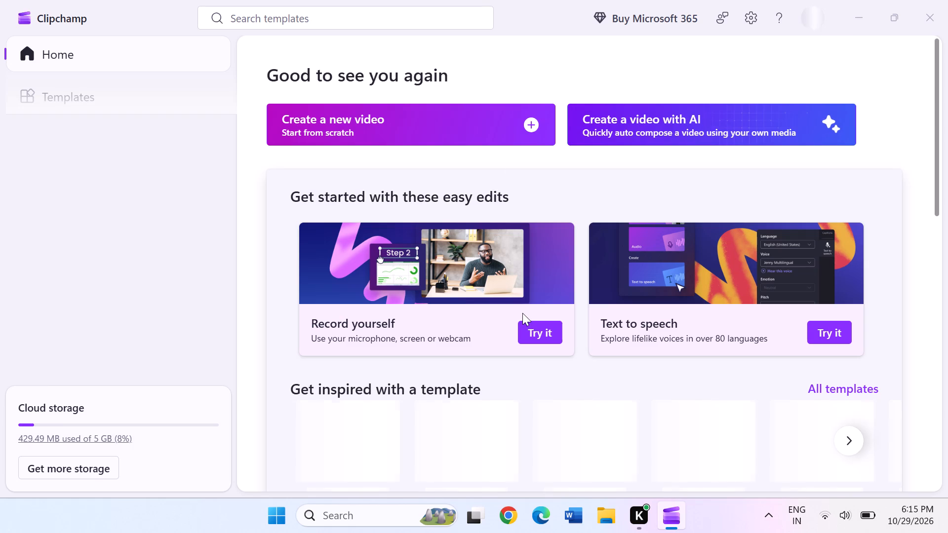
{"action": "left_click", "coordinate": [513, 126]}
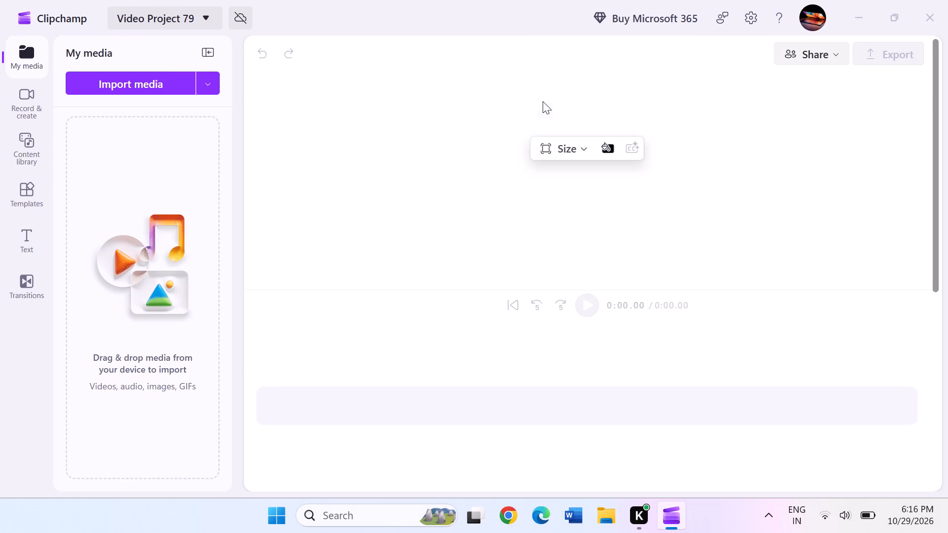
Start a media import and browse from the Cartoon folder to the numbered video clips in Downloads.
{"action": "left_click", "coordinate": [146, 77]}
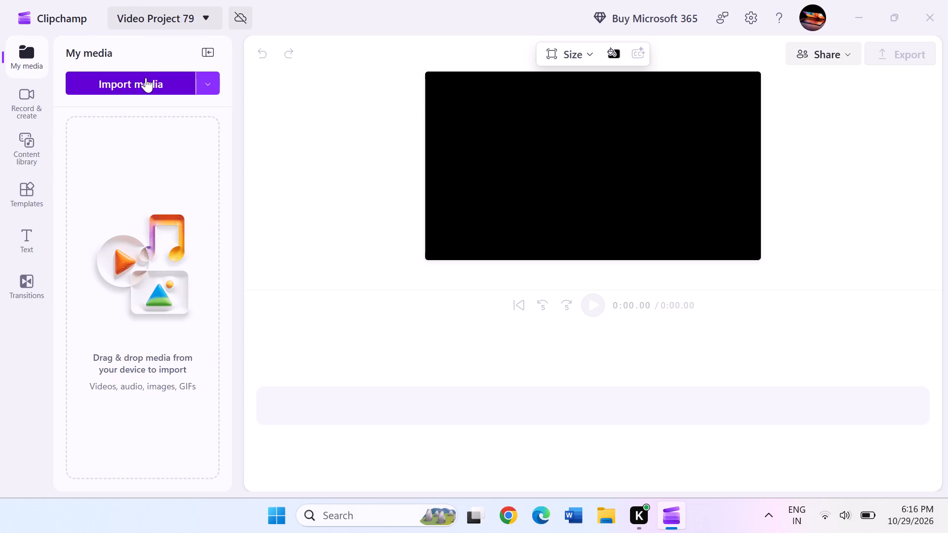
{"action": "right_click", "coordinate": [281, 189]}
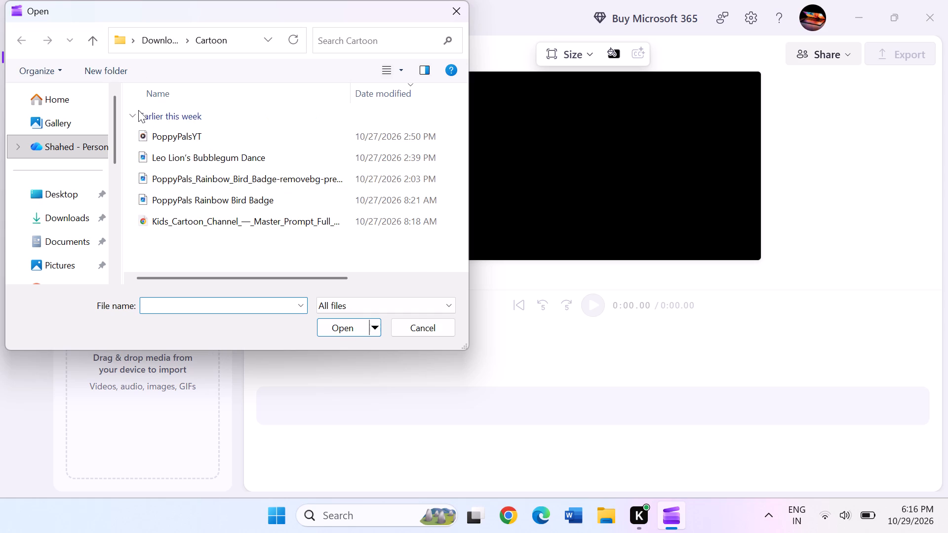
{"action": "left_click", "coordinate": [153, 41]}
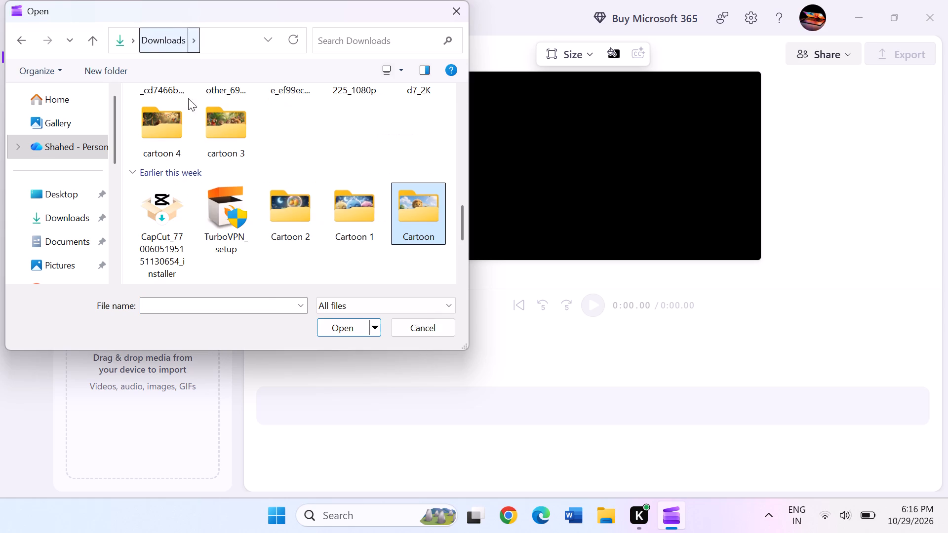
{"action": "scroll", "coordinate": [333, 212], "scroll_direction": "up", "scroll_amount": 1}
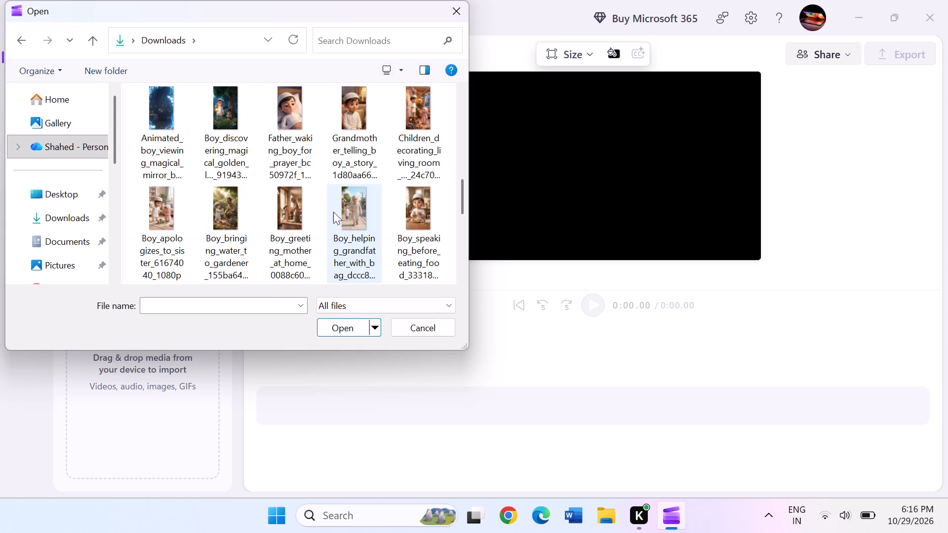
{"action": "scroll", "coordinate": [333, 212], "scroll_direction": "up", "scroll_amount": 2}
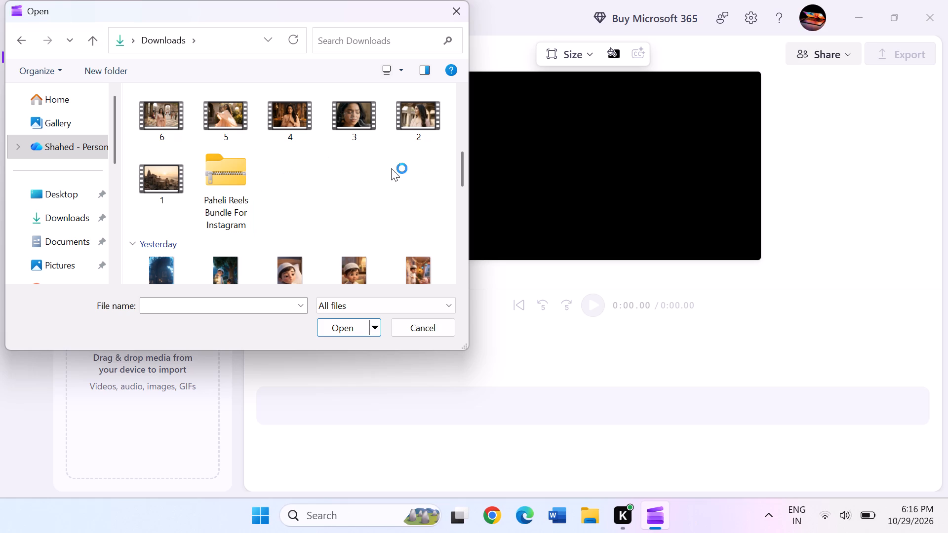
{"action": "scroll", "coordinate": [226, 182], "scroll_direction": "up", "scroll_amount": 1}
{"action": "scroll", "coordinate": [226, 182], "scroll_direction": "down", "scroll_amount": 1}
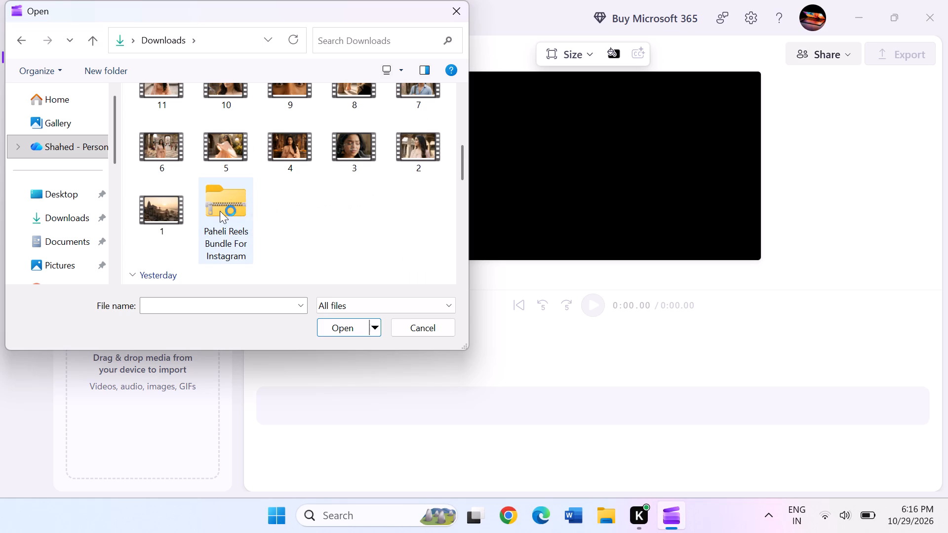
Move the Paheli Reels Bundle For Instagram zip file from among the numbered clips into one of the Downloads subfolders.
{"action": "left_click_drag", "start_coordinate": [220, 211], "coordinate": [283, 242]}
{"action": "scroll", "coordinate": [274, 298], "scroll_direction": "down", "scroll_amount": 1}
{"action": "scroll", "coordinate": [266, 224], "scroll_direction": "down", "scroll_amount": 1}
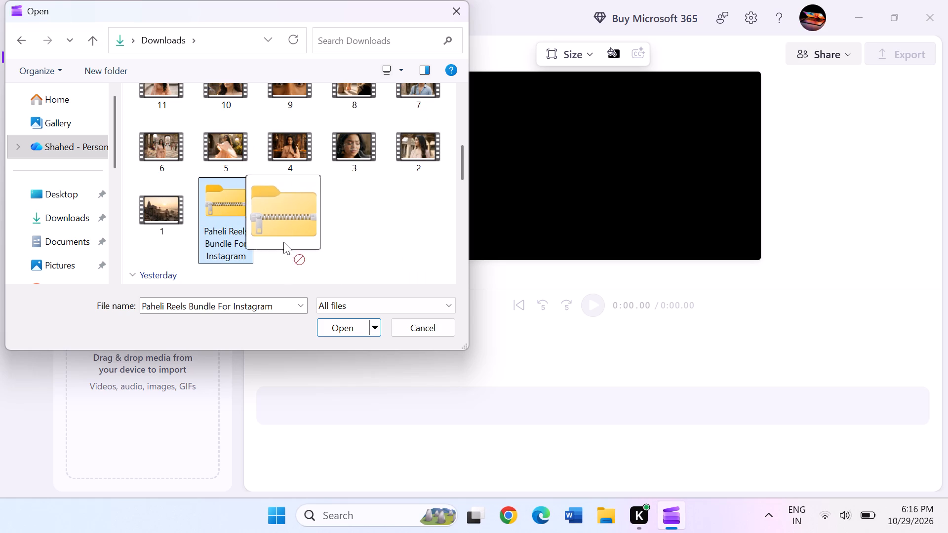
{"action": "left_click_drag", "start_coordinate": [283, 242], "coordinate": [316, 279]}
{"action": "scroll", "coordinate": [316, 279], "scroll_direction": "down", "scroll_amount": 1}
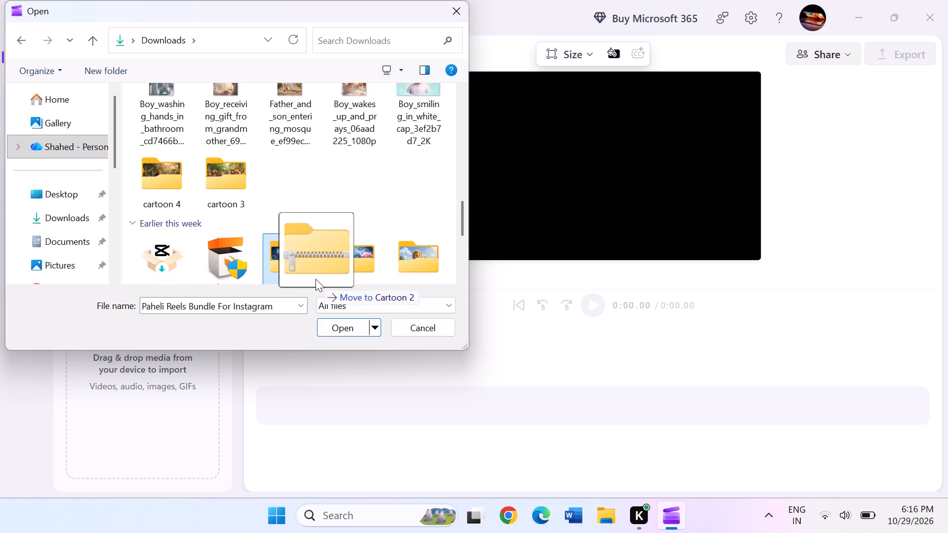
{"action": "left_click_drag", "start_coordinate": [316, 279], "coordinate": [416, 142]}
Select the numbered video clips in Downloads, starting from clip 1, and import them into the project's media.
{"action": "scroll", "coordinate": [416, 142], "scroll_direction": "up", "scroll_amount": 3}
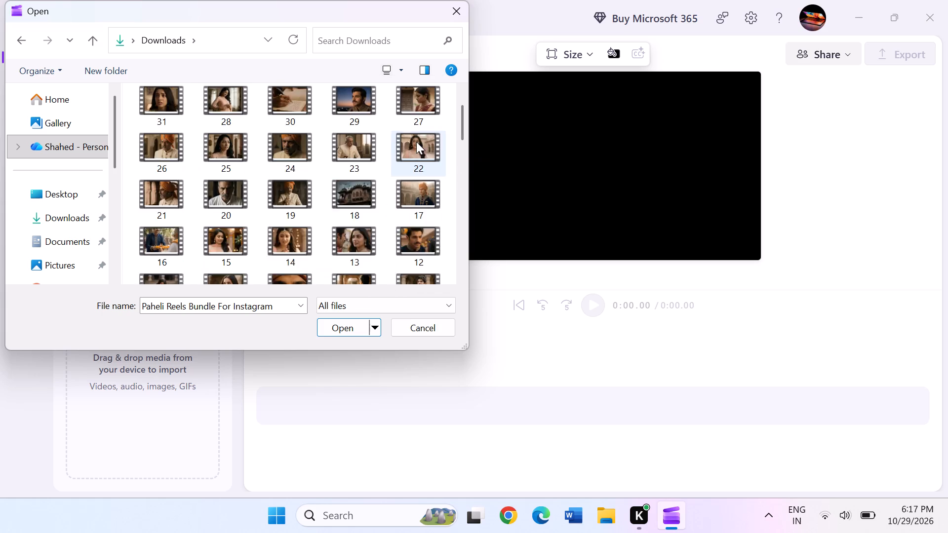
{"action": "scroll", "coordinate": [416, 142], "scroll_direction": "up", "scroll_amount": 2}
{"action": "scroll", "coordinate": [416, 142], "scroll_direction": "down", "scroll_amount": 2}
{"action": "scroll", "coordinate": [416, 142], "scroll_direction": "up", "scroll_amount": 1}
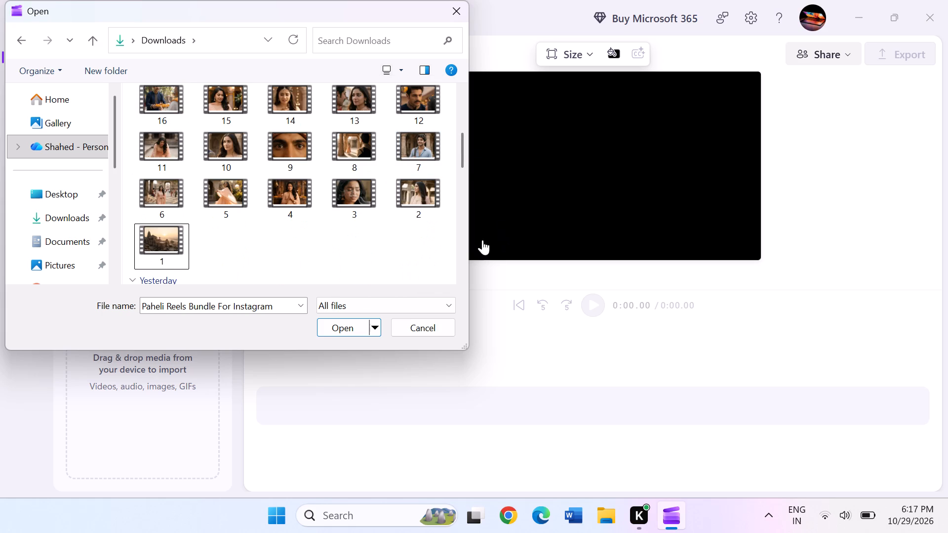
{"action": "left_click_drag", "start_coordinate": [441, 262], "coordinate": [142, 40]}
{"action": "scroll", "coordinate": [142, 40], "scroll_direction": "up", "scroll_amount": 1}
{"action": "left_click", "coordinate": [327, 332]}
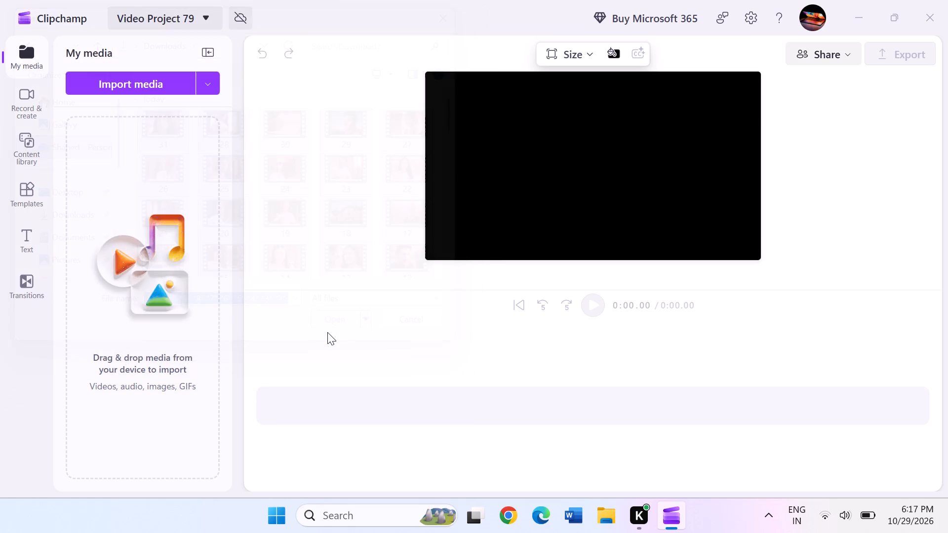
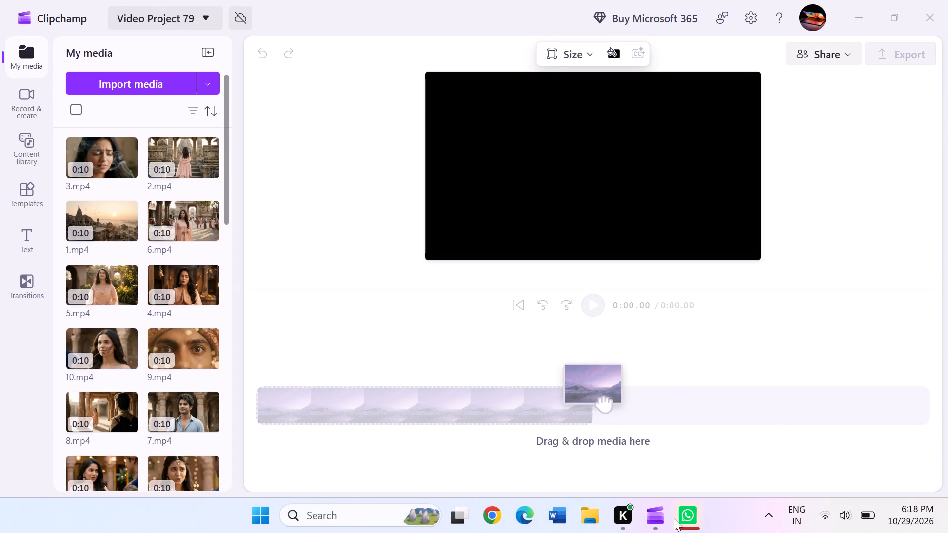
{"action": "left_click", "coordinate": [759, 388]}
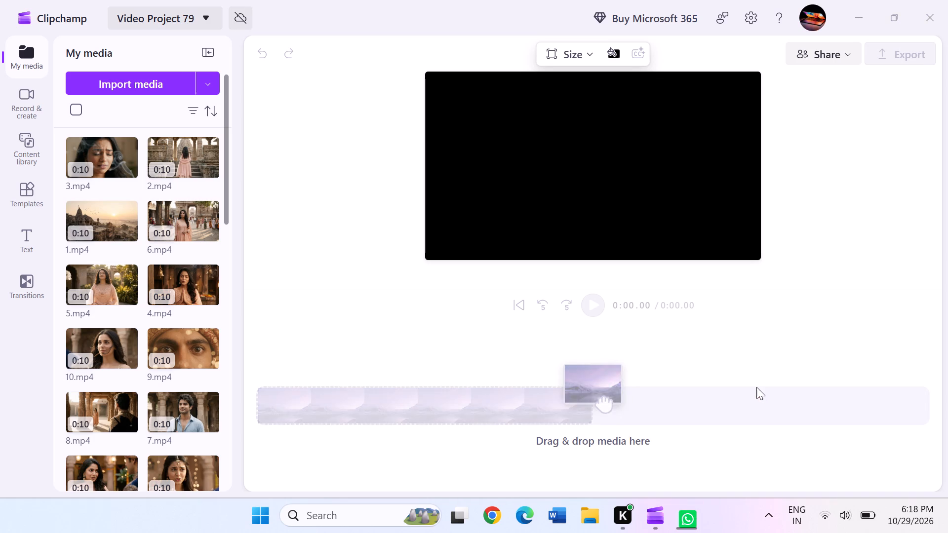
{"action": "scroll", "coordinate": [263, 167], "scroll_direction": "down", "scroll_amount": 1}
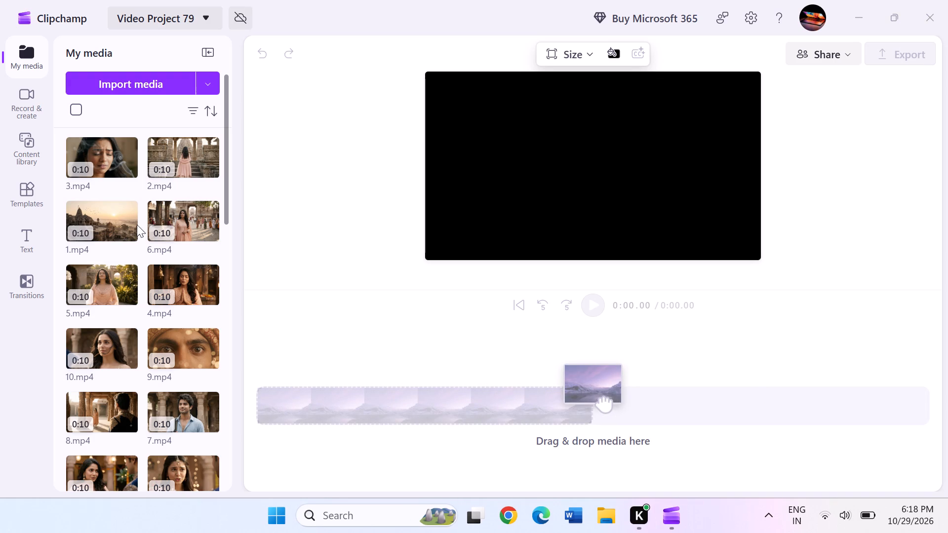
Add the clips 1.mp4, 2.mp4, 3.mp4, 4.mp4 and 5.mp4 to the timeline one after another in numerical order.
{"action": "left_click", "coordinate": [125, 236]}
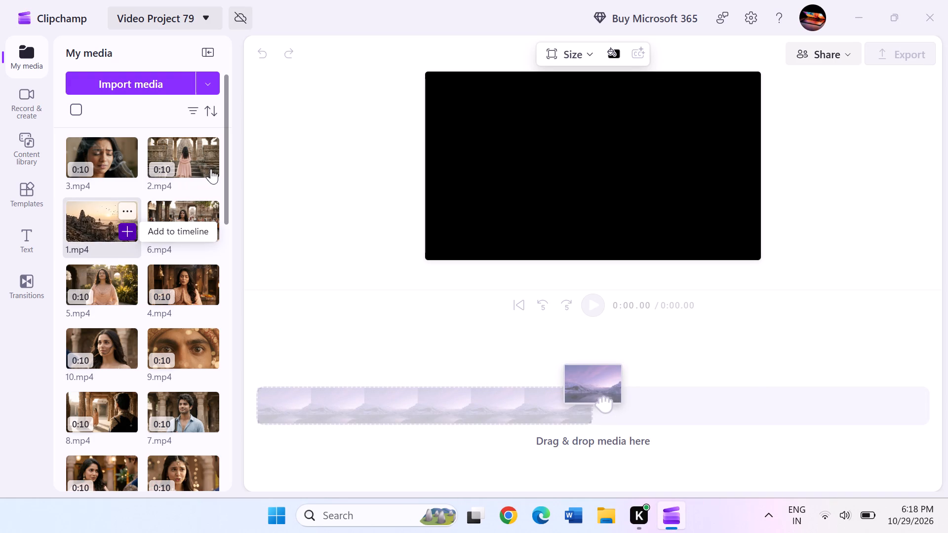
{"action": "left_click", "coordinate": [205, 171]}
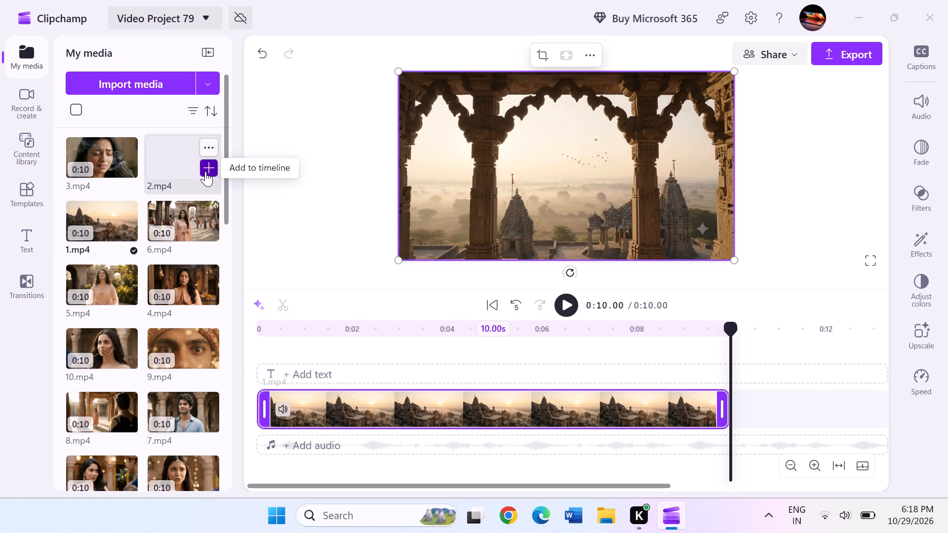
{"action": "left_click", "coordinate": [132, 168]}
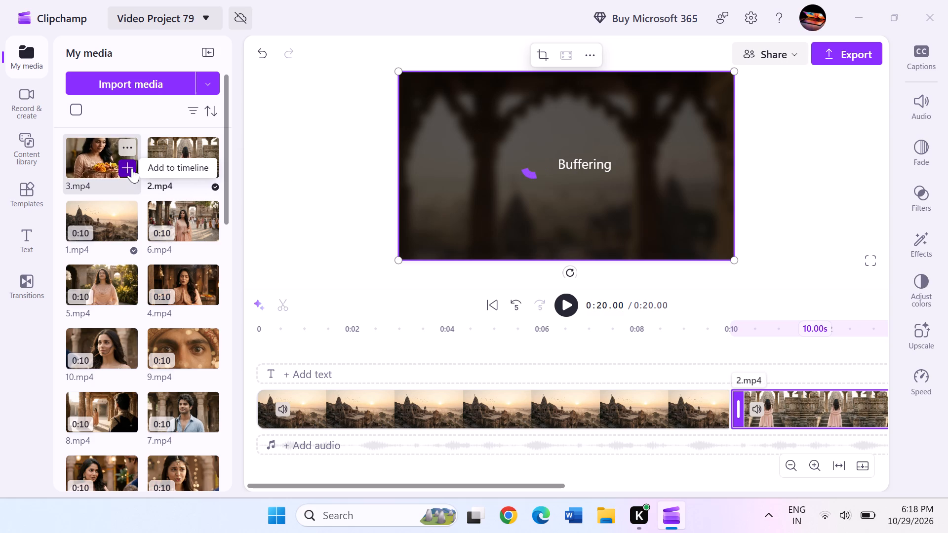
{"action": "left_click", "coordinate": [208, 297]}
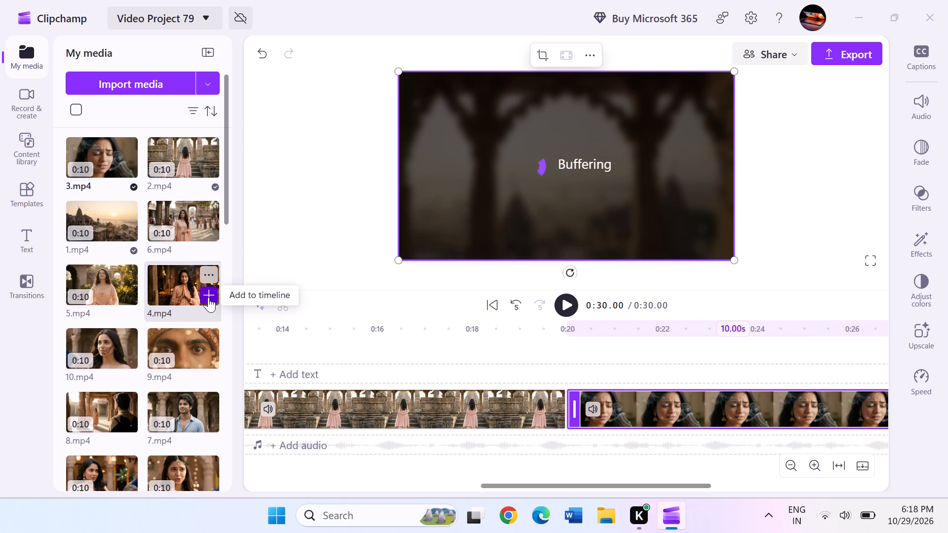
{"action": "left_click", "coordinate": [131, 295]}
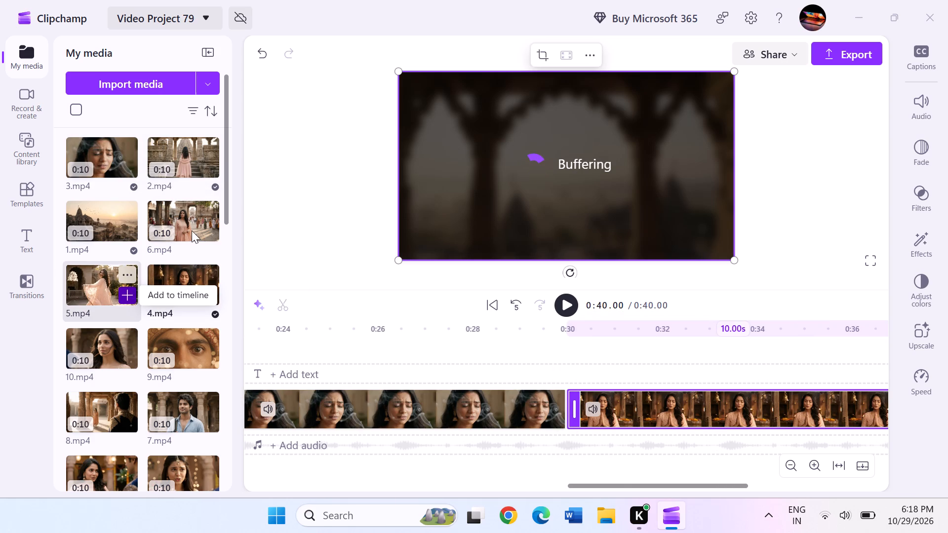
Add the clips 6.mp4, 7.mp4, 8.mp4, 9.mp4 and 10.mp4 to the end of the timeline in numerical order.
{"action": "left_click", "coordinate": [211, 232]}
{"action": "scroll", "coordinate": [211, 232], "scroll_direction": "down", "scroll_amount": 3}
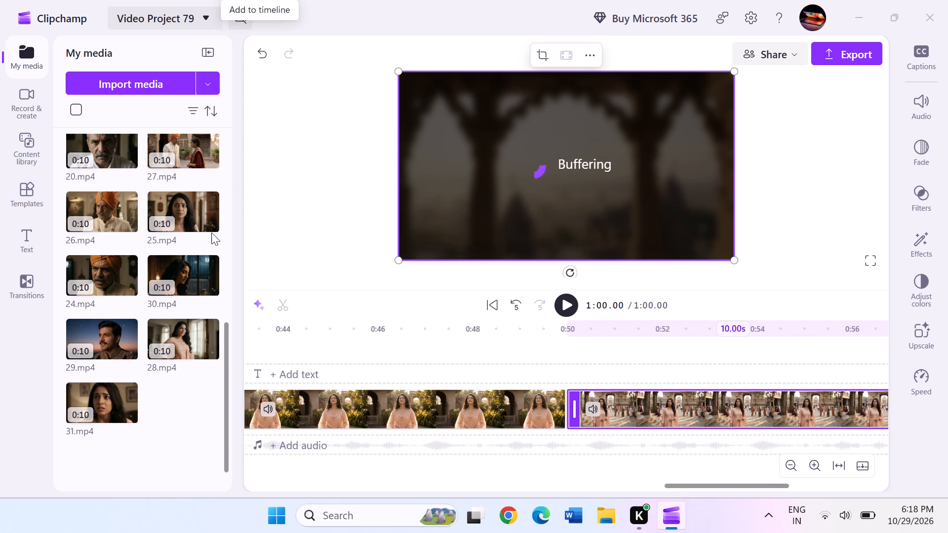
{"action": "scroll", "coordinate": [211, 232], "scroll_direction": "up", "scroll_amount": 1}
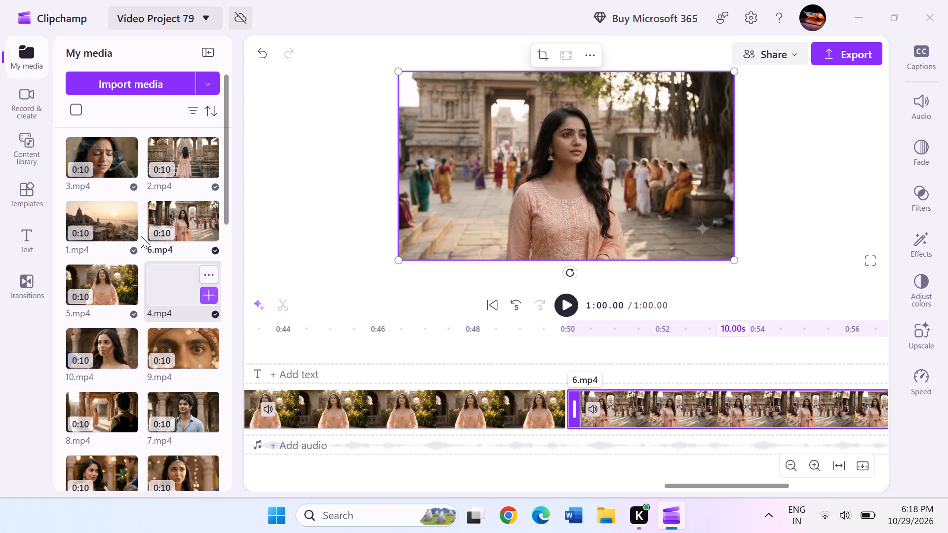
{"action": "left_click", "coordinate": [208, 424]}
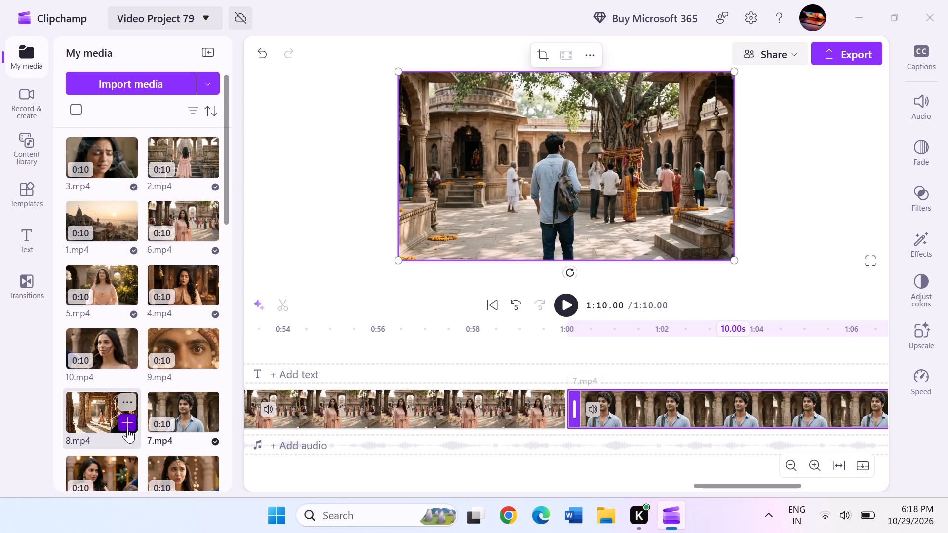
{"action": "left_click", "coordinate": [126, 423]}
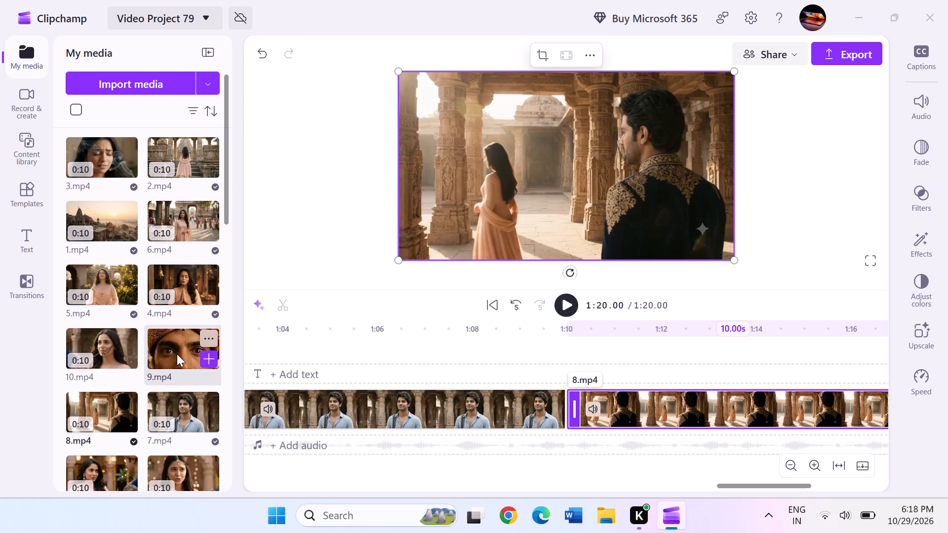
{"action": "left_click", "coordinate": [205, 356]}
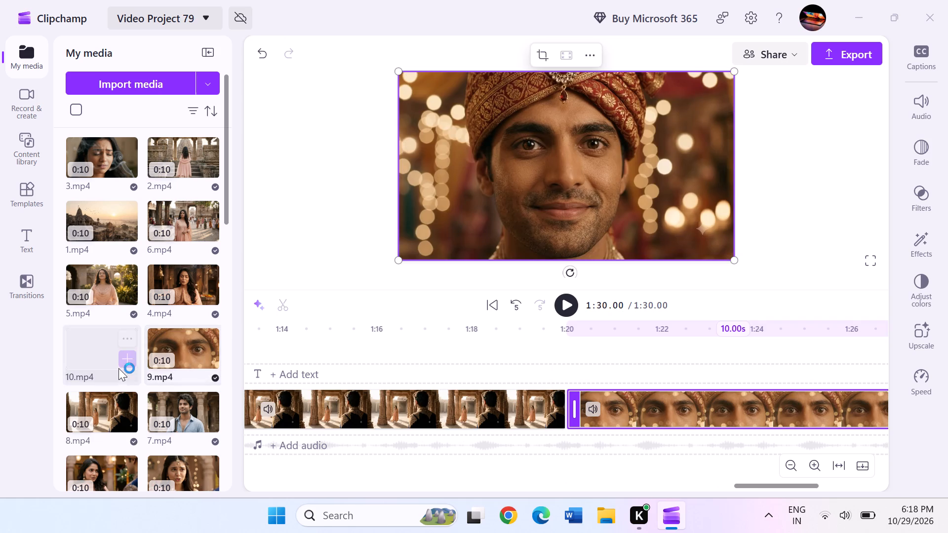
{"action": "left_click", "coordinate": [131, 360]}
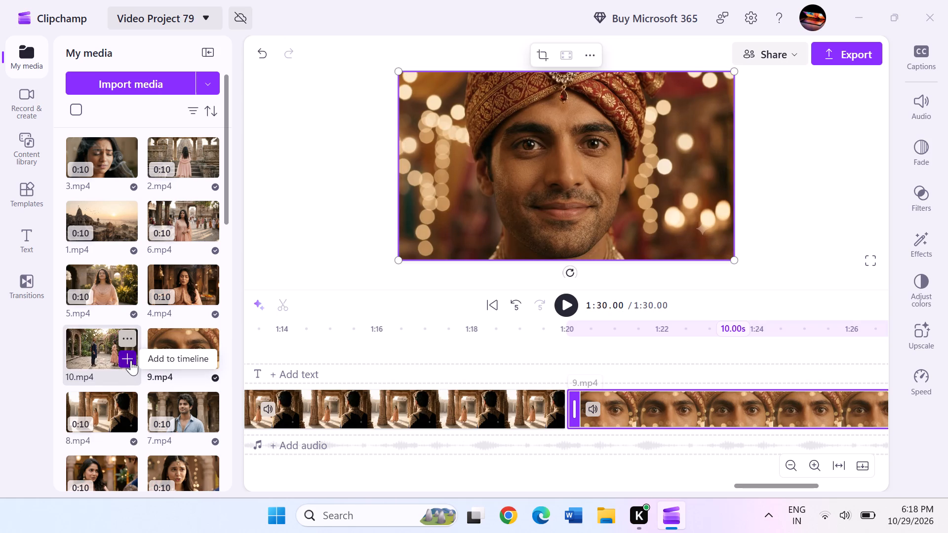
Append the clips 11.mp4, 12.mp4, 13.mp4, 14.mp4 and 15.mp4 to the timeline in numerical order.
{"action": "scroll", "coordinate": [166, 371], "scroll_direction": "down", "scroll_amount": 2}
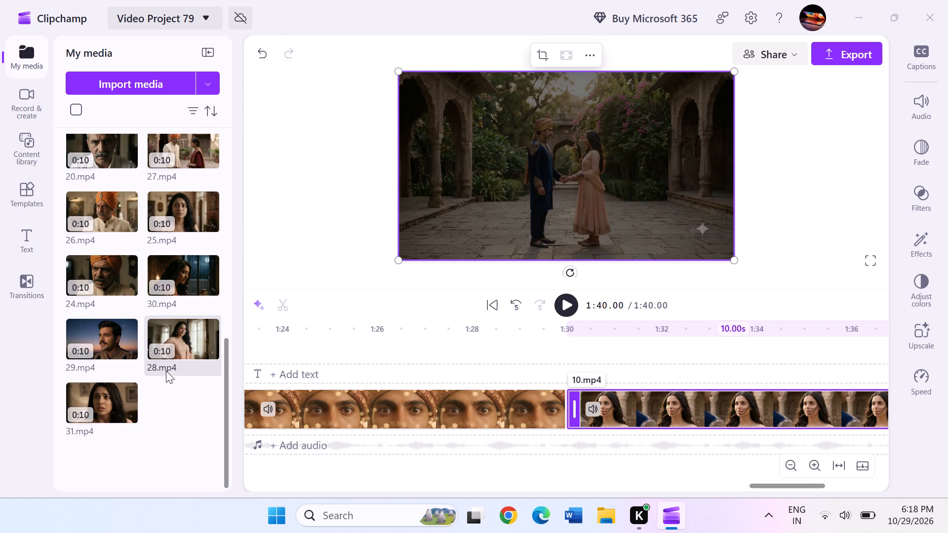
{"action": "scroll", "coordinate": [133, 230], "scroll_direction": "up", "scroll_amount": 2}
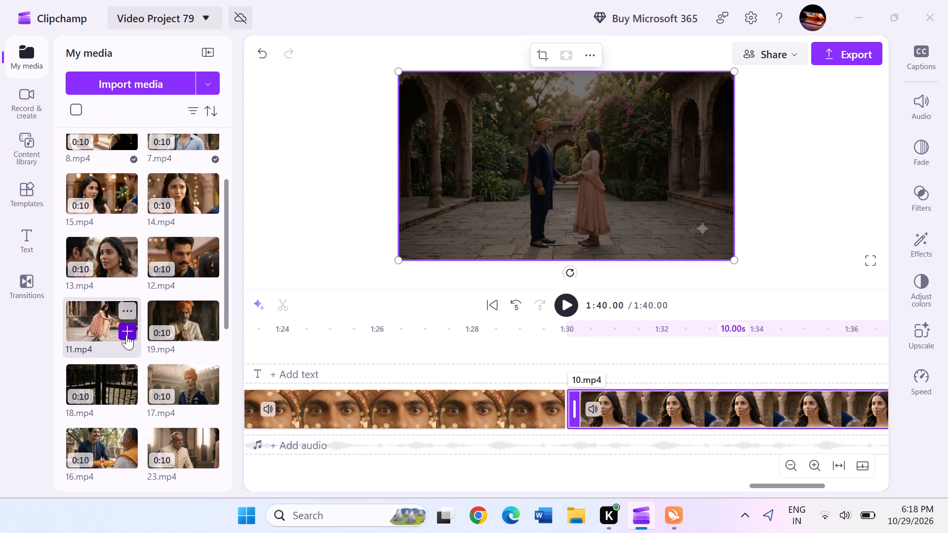
{"action": "left_click", "coordinate": [127, 333]}
{"action": "left_click_drag", "start_coordinate": [127, 262], "coordinate": [224, 298]}
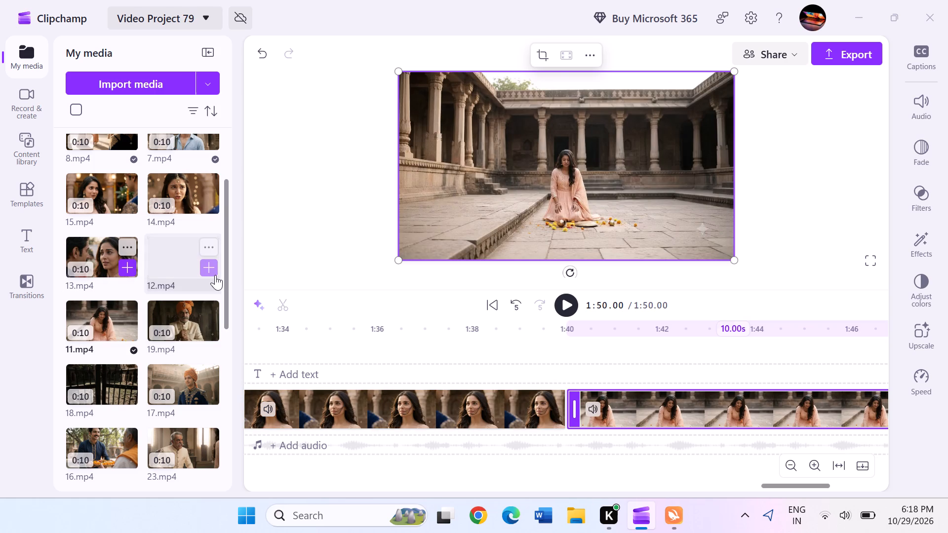
{"action": "left_click", "coordinate": [209, 267]}
{"action": "left_click", "coordinate": [127, 267]}
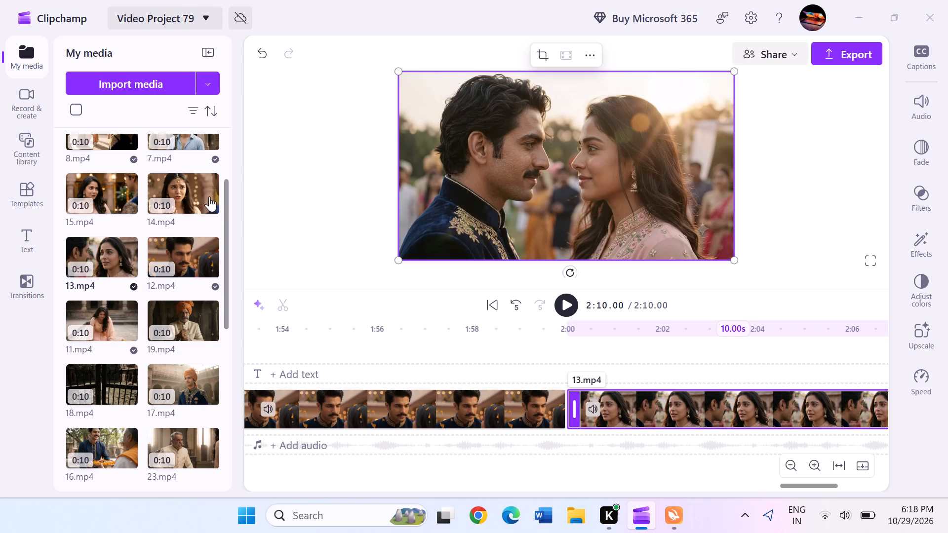
{"action": "left_click", "coordinate": [212, 206]}
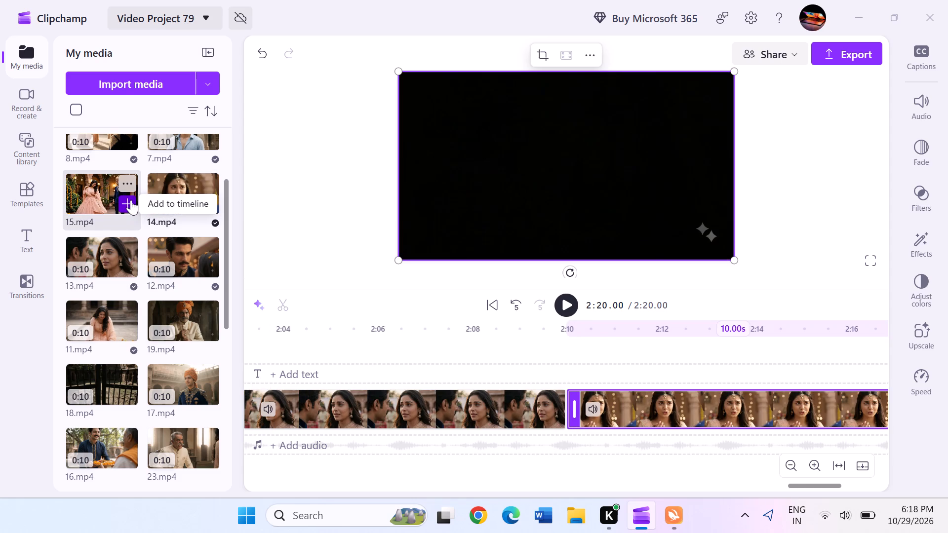
{"action": "left_click", "coordinate": [131, 200]}
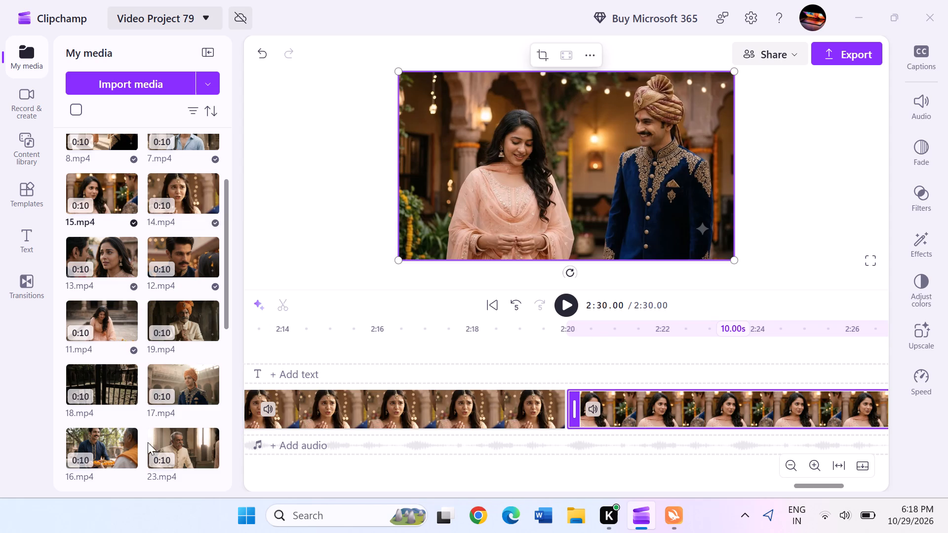
Append the clips 16.mp4, 17.mp4, 18.mp4, 19.mp4 and 20.mp4 to the timeline in numerical order.
{"action": "left_click", "coordinate": [131, 460]}
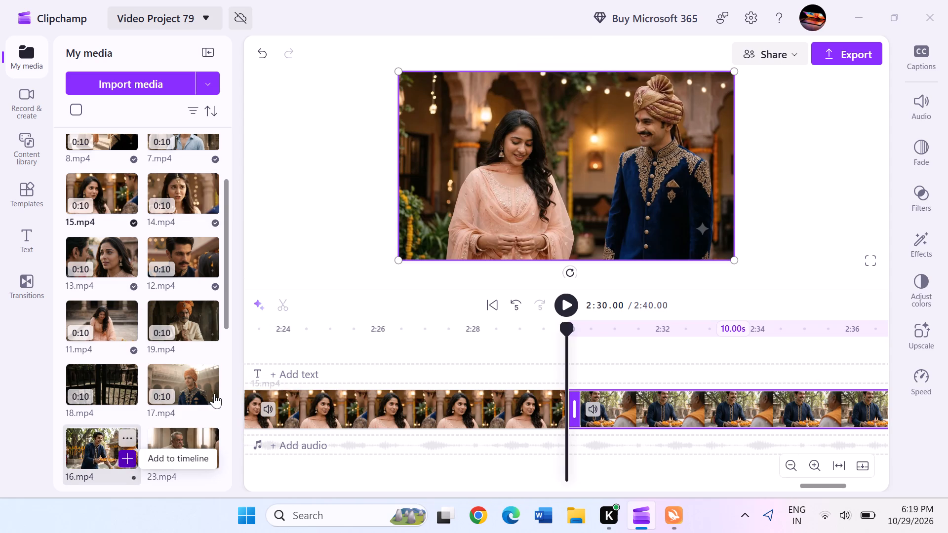
{"action": "left_click", "coordinate": [214, 394]}
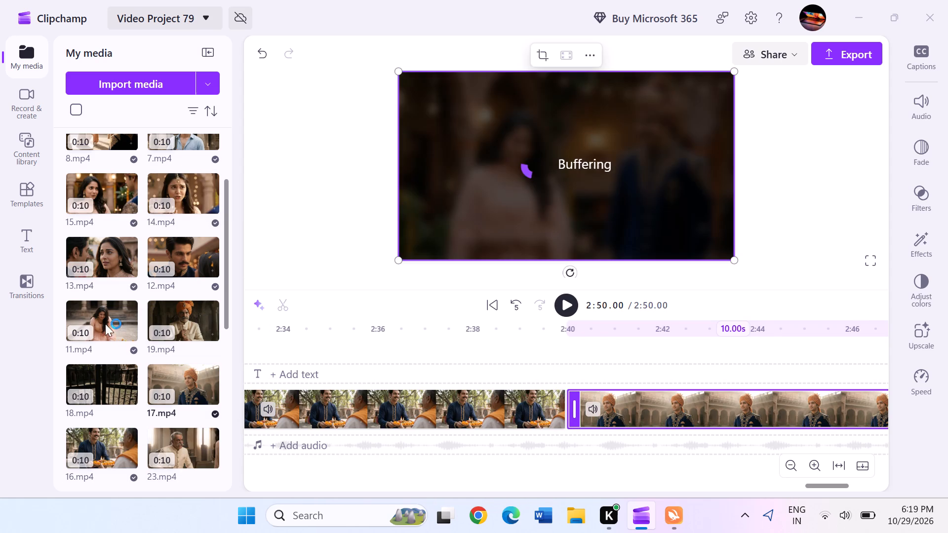
{"action": "left_click", "coordinate": [127, 395]}
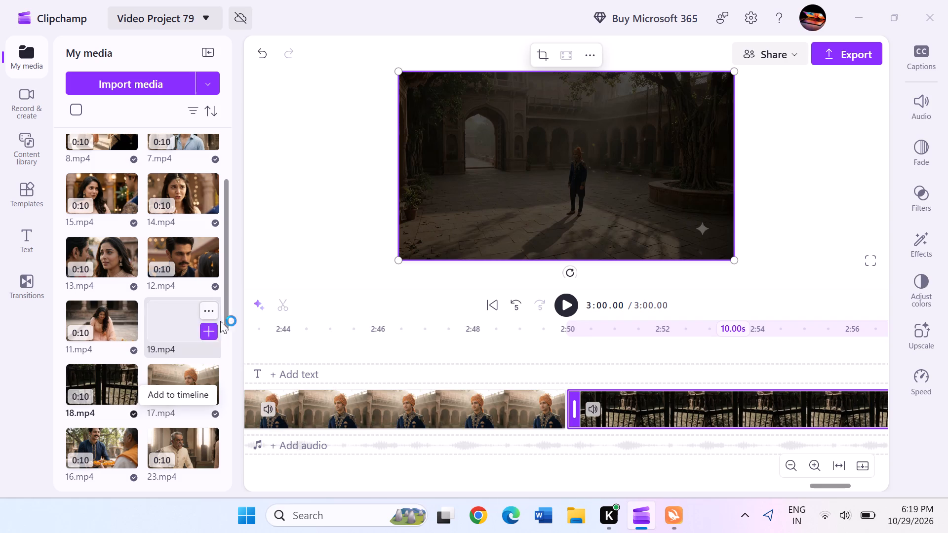
{"action": "left_click", "coordinate": [211, 329]}
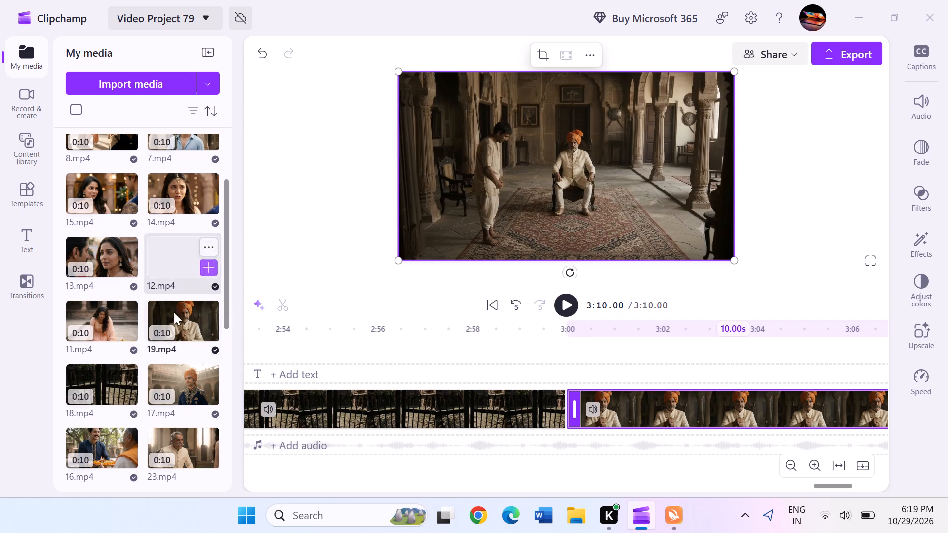
{"action": "scroll", "coordinate": [191, 452], "scroll_direction": "down", "scroll_amount": 1}
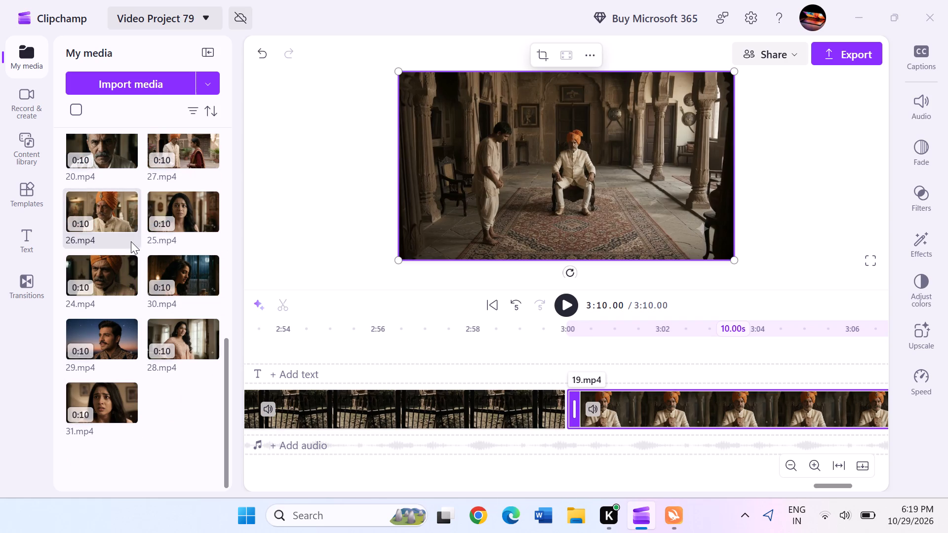
{"action": "left_click", "coordinate": [125, 160]}
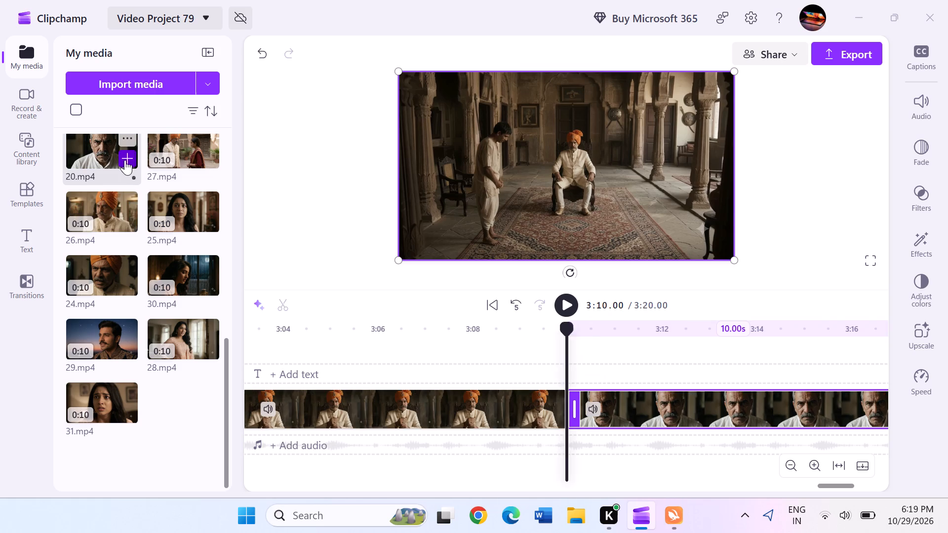
Append the clips 21.mp4, 22.mp4, 23.mp4, 24.mp4 and 25.mp4 to the timeline in numerical order.
{"action": "scroll", "coordinate": [137, 235], "scroll_direction": "up", "scroll_amount": 1}
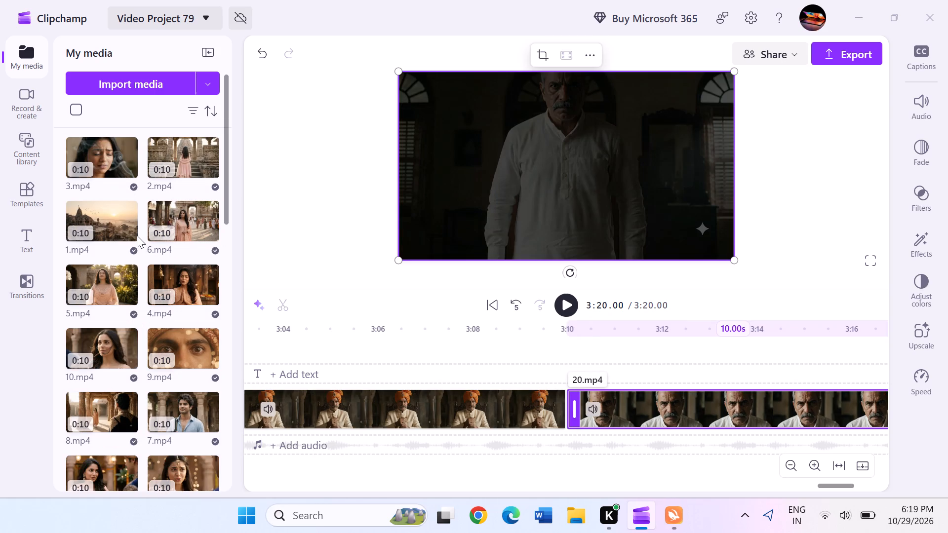
{"action": "scroll", "coordinate": [137, 235], "scroll_direction": "down", "scroll_amount": 1}
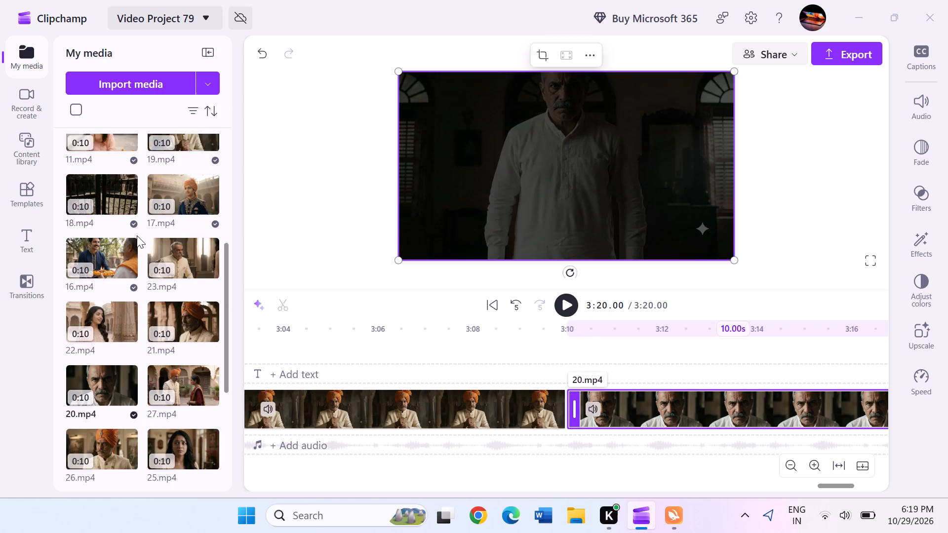
{"action": "scroll", "coordinate": [137, 235], "scroll_direction": "down", "scroll_amount": 1}
{"action": "left_click", "coordinate": [207, 312]}
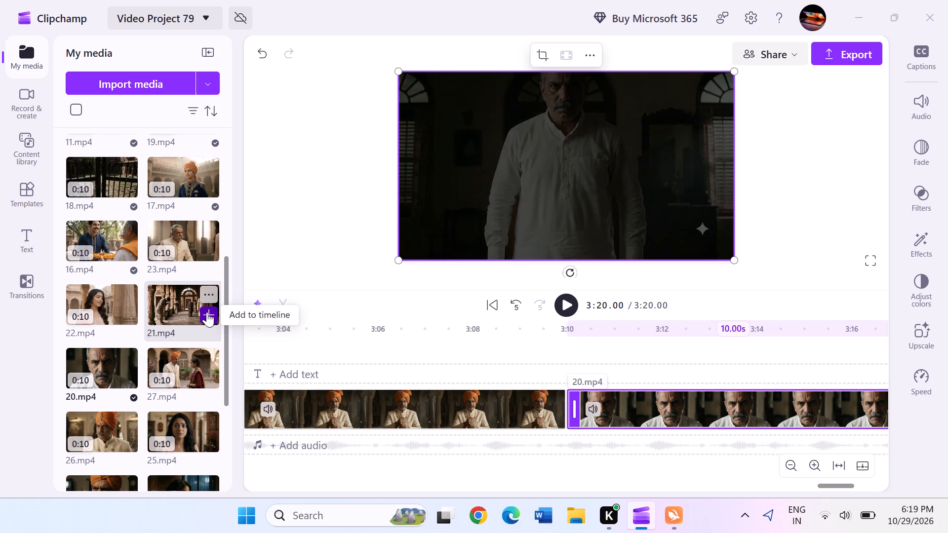
{"action": "scroll", "coordinate": [207, 312], "scroll_direction": "down", "scroll_amount": 1}
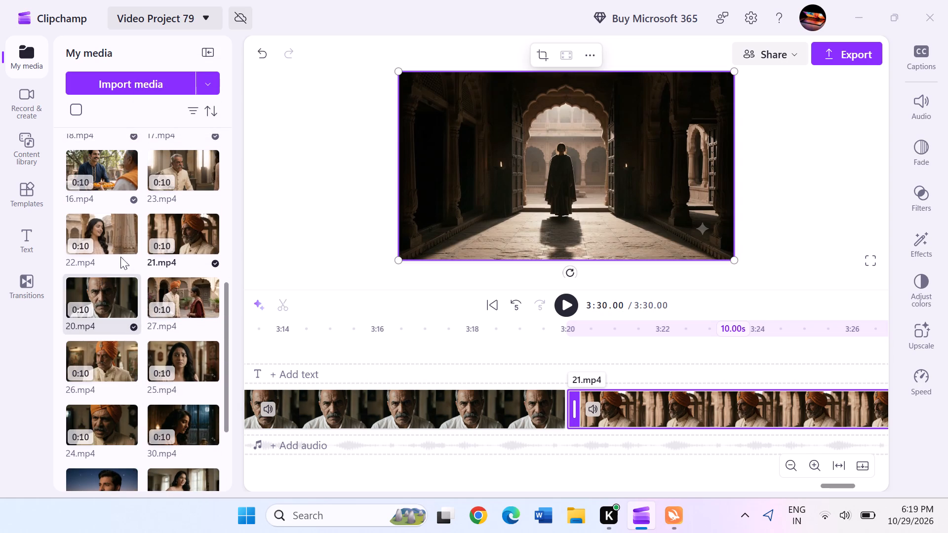
{"action": "left_click", "coordinate": [131, 246]}
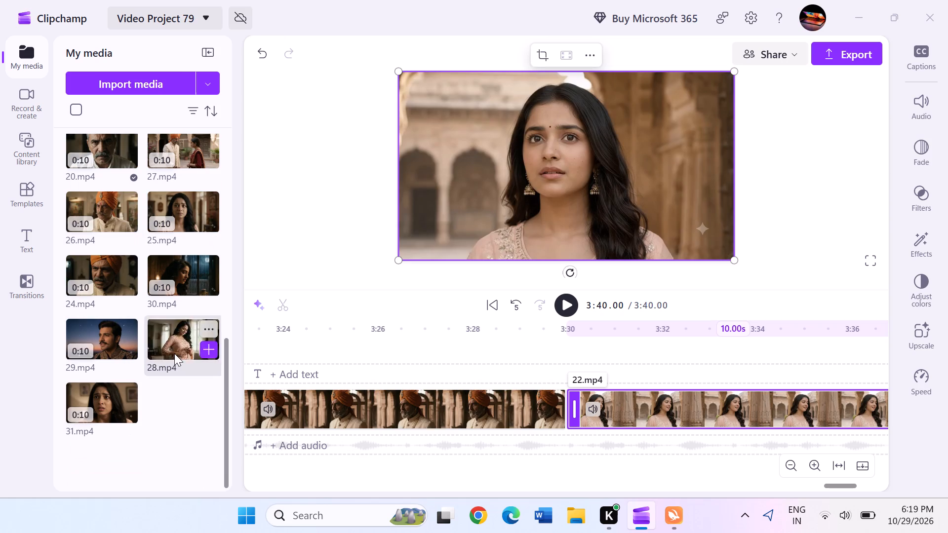
{"action": "scroll", "coordinate": [174, 353], "scroll_direction": "up", "scroll_amount": 1}
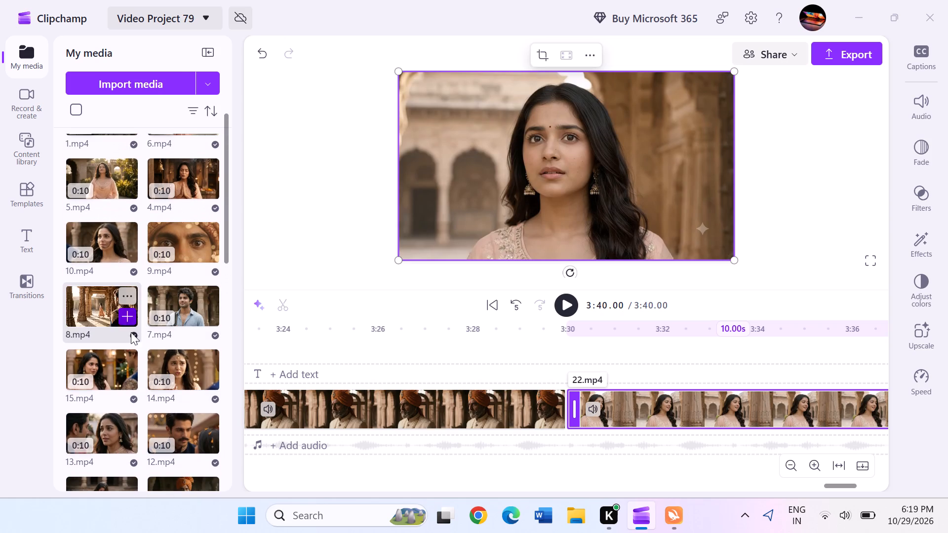
{"action": "scroll", "coordinate": [145, 367], "scroll_direction": "up", "scroll_amount": 1}
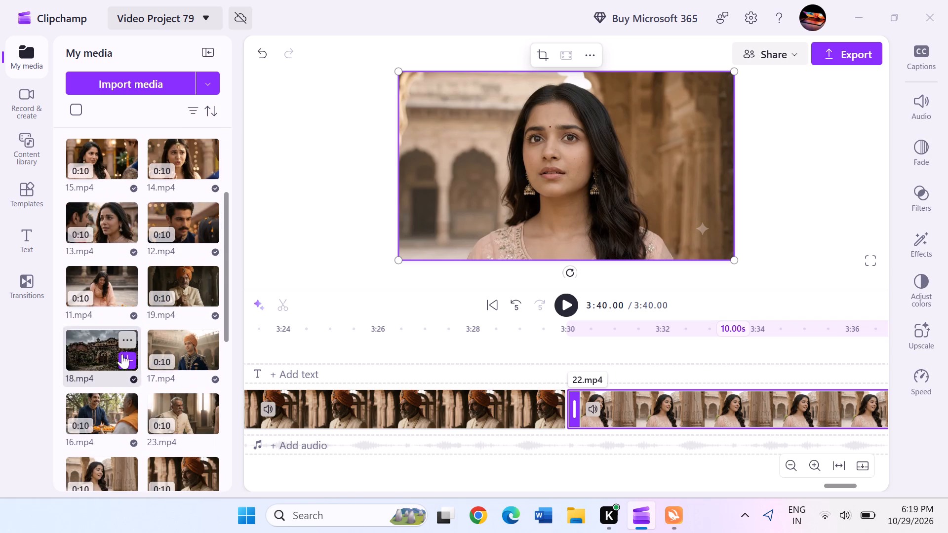
{"action": "left_click", "coordinate": [206, 425]}
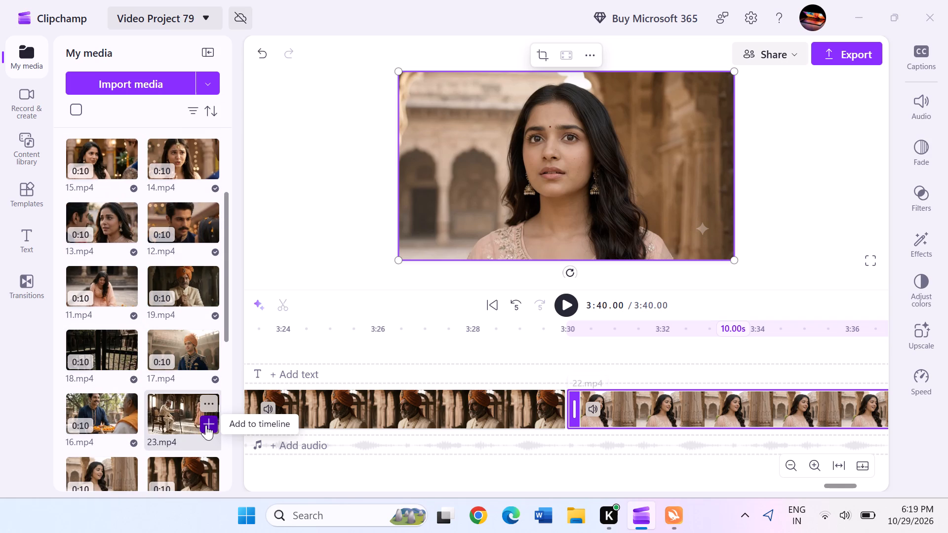
{"action": "scroll", "coordinate": [161, 421], "scroll_direction": "down", "scroll_amount": 1}
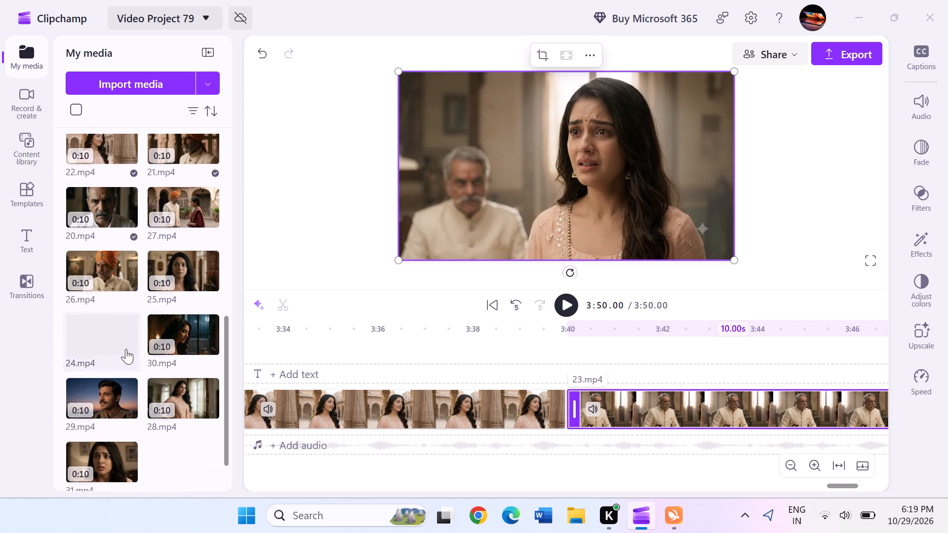
{"action": "left_click", "coordinate": [127, 347]}
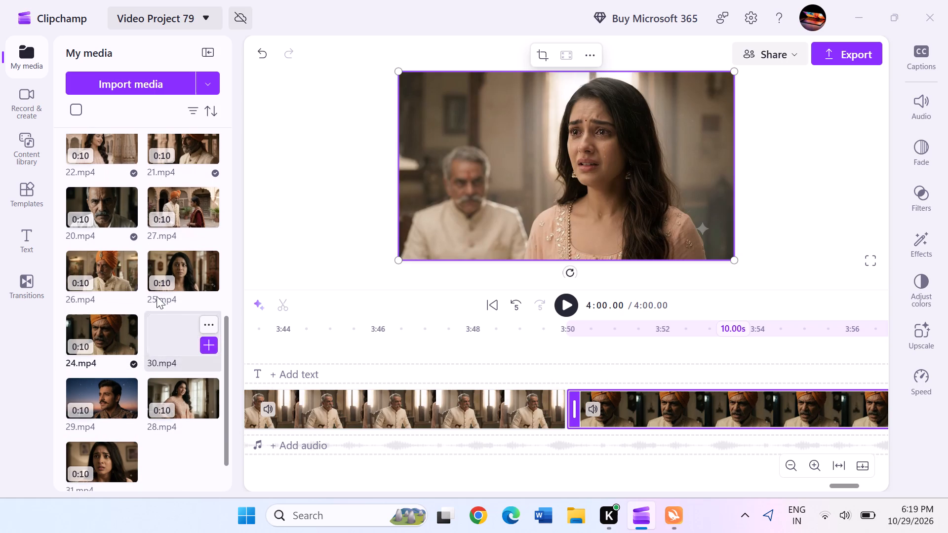
{"action": "left_click", "coordinate": [211, 281]}
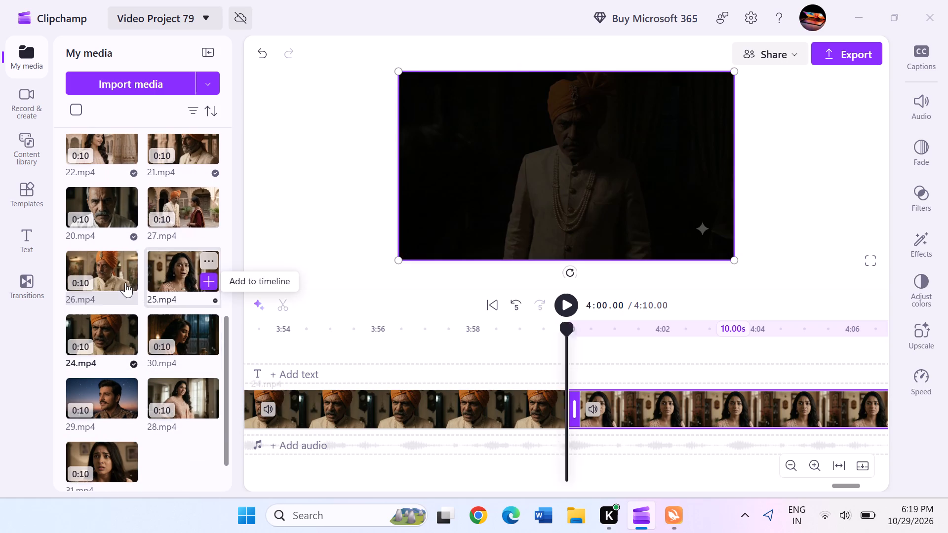
Append the clips 26.mp4, 27.mp4, 28.mp4, 29.mp4 and 30.mp4 to the timeline in numerical order.
{"action": "left_click", "coordinate": [132, 282]}
{"action": "scroll", "coordinate": [132, 282], "scroll_direction": "down", "scroll_amount": 1}
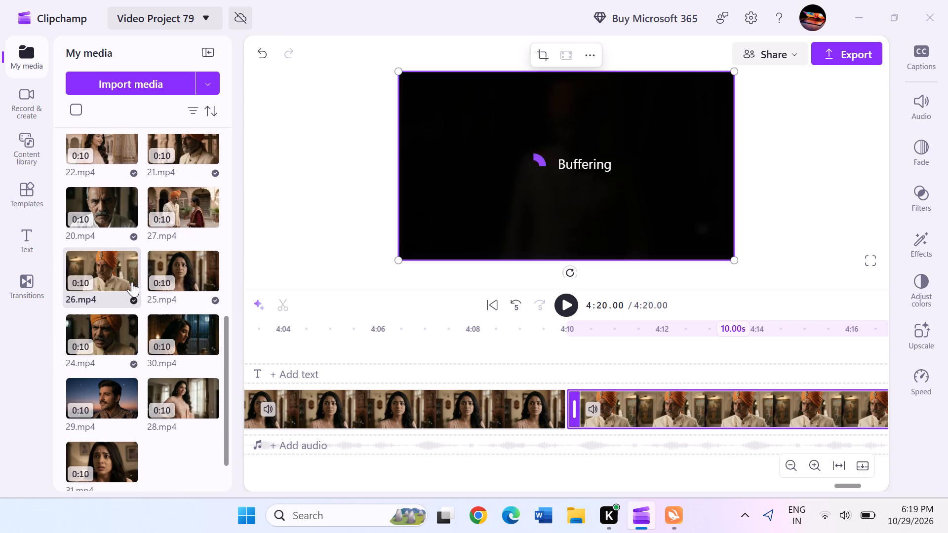
{"action": "scroll", "coordinate": [132, 282], "scroll_direction": "down", "scroll_amount": 1}
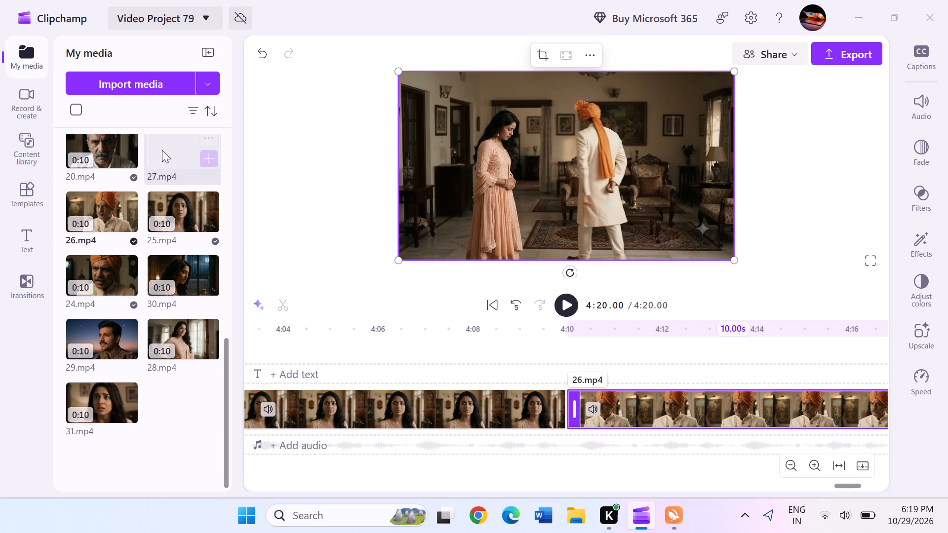
{"action": "left_click", "coordinate": [204, 160]}
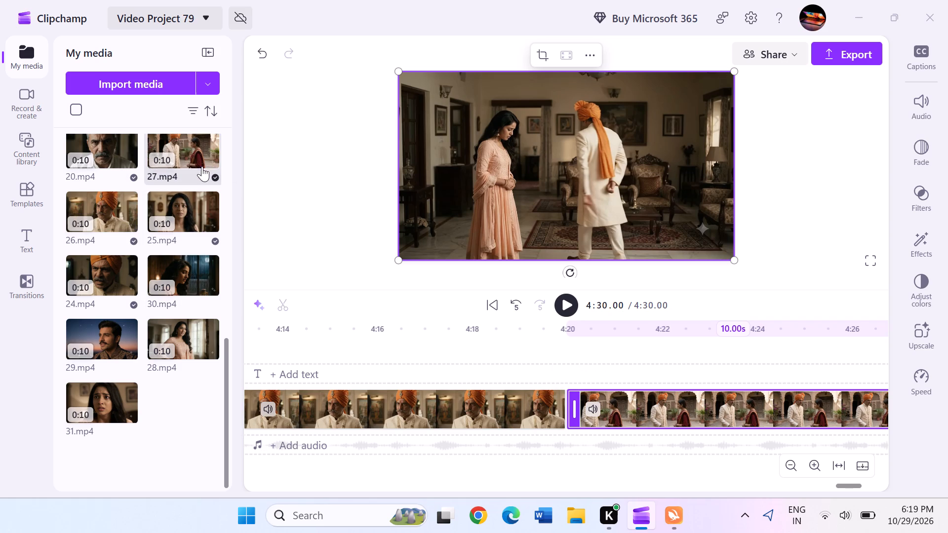
{"action": "left_click", "coordinate": [206, 353]}
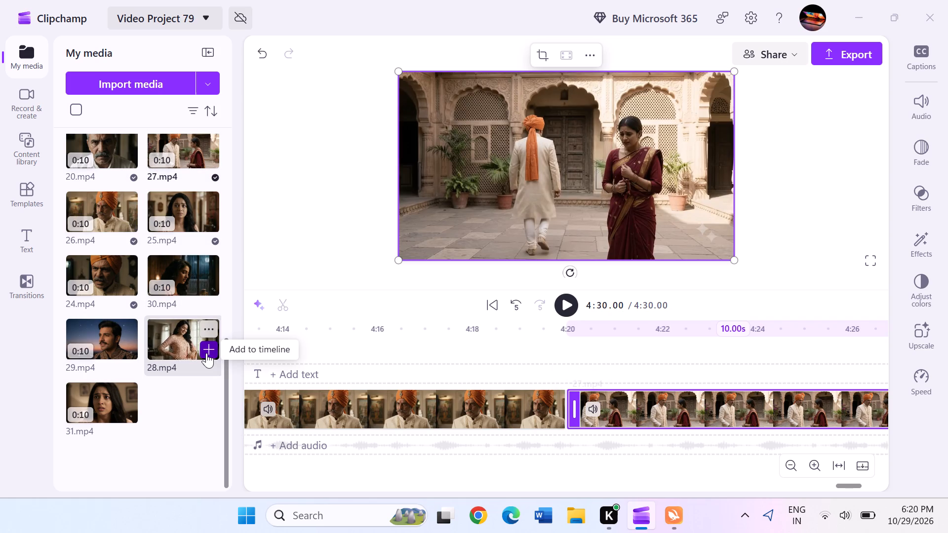
{"action": "left_click", "coordinate": [128, 349]}
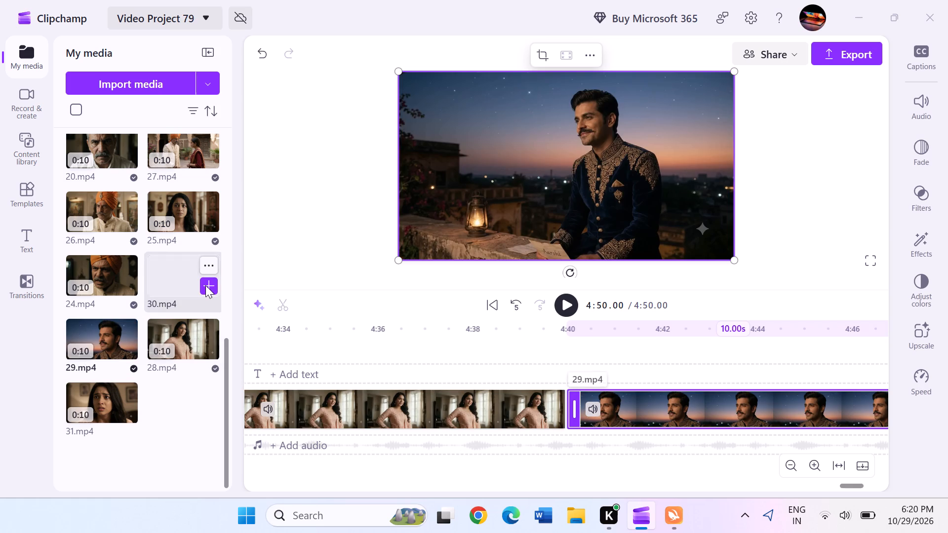
{"action": "left_click", "coordinate": [211, 285]}
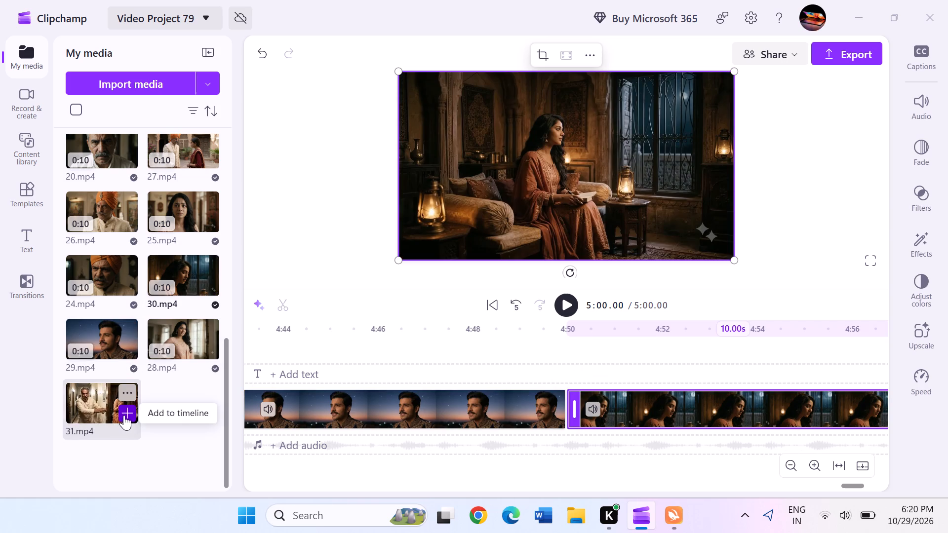
Append the clip 31.mp4 to the end of the timeline.
{"action": "left_click", "coordinate": [123, 415]}
Play the assembled video from the start of the timeline to review the clip order, pausing at about 1:53.
{"action": "scroll", "coordinate": [367, 428], "scroll_direction": "right", "scroll_amount": 10}
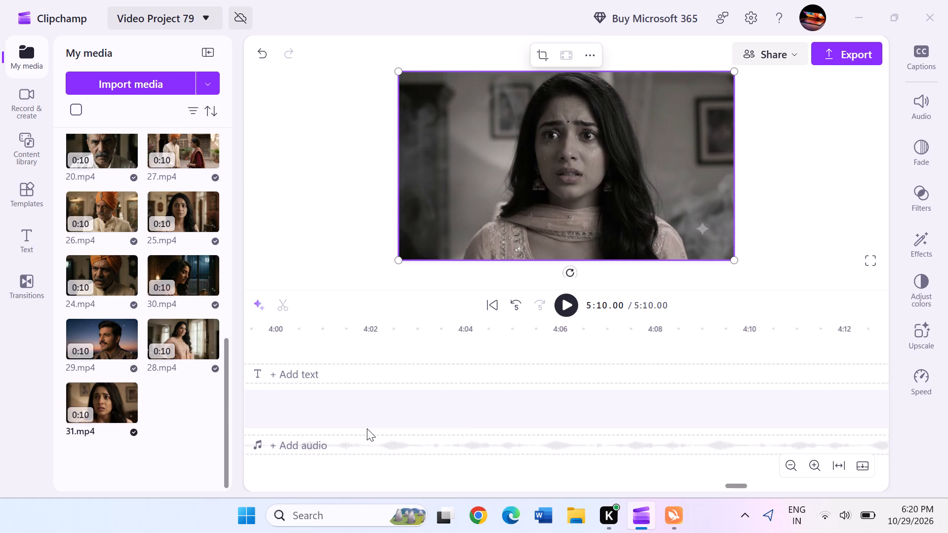
{"action": "scroll", "coordinate": [367, 428], "scroll_direction": "right", "scroll_amount": 16}
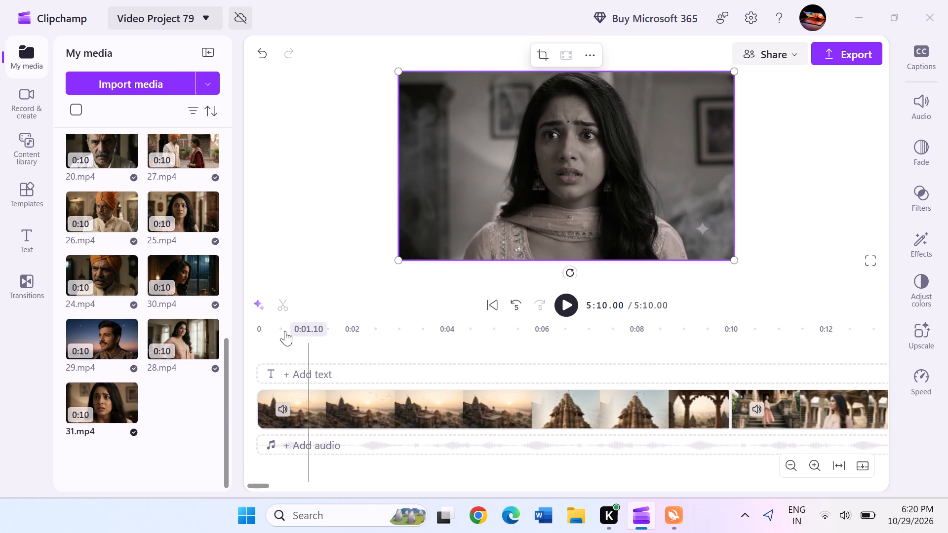
{"action": "left_click", "coordinate": [260, 331]}
{"action": "left_click", "coordinate": [570, 303]}
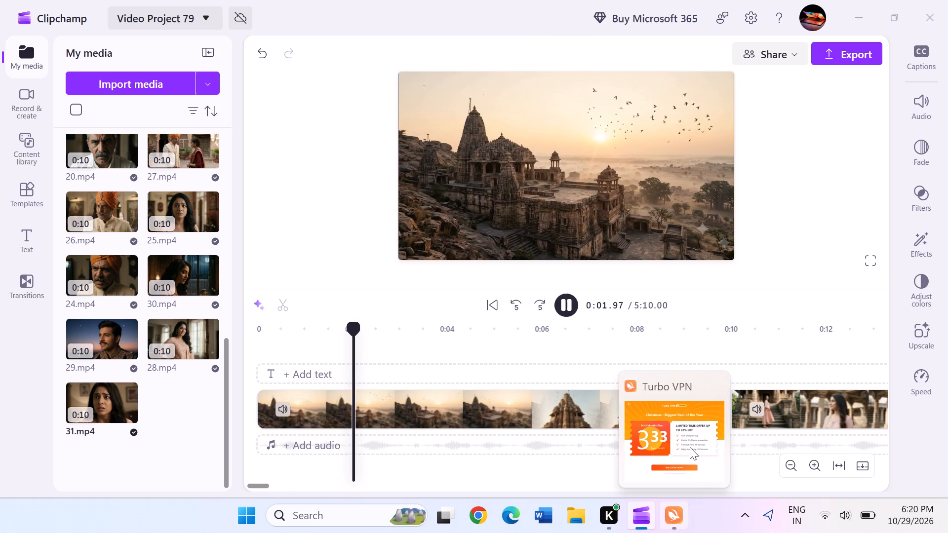
{"action": "left_click", "coordinate": [714, 383]}
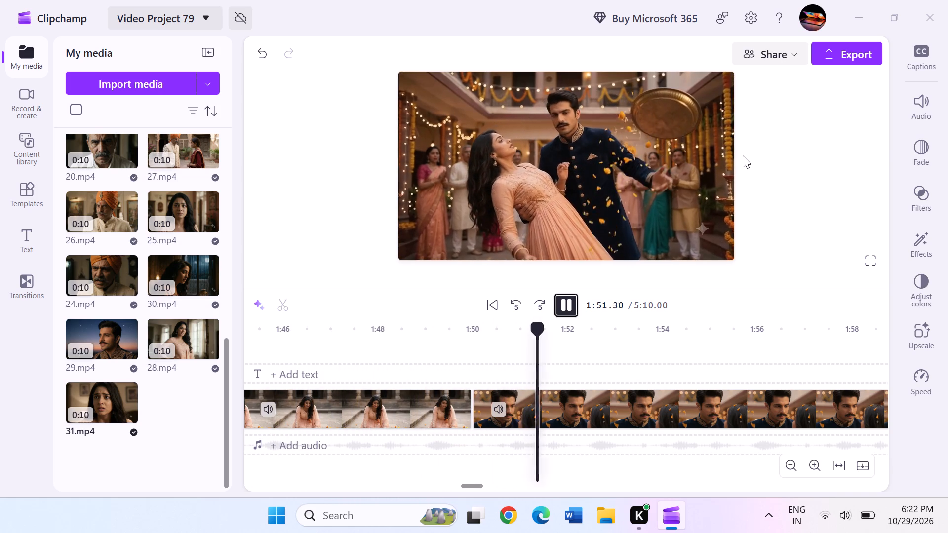
{"action": "left_click", "coordinate": [572, 305]}
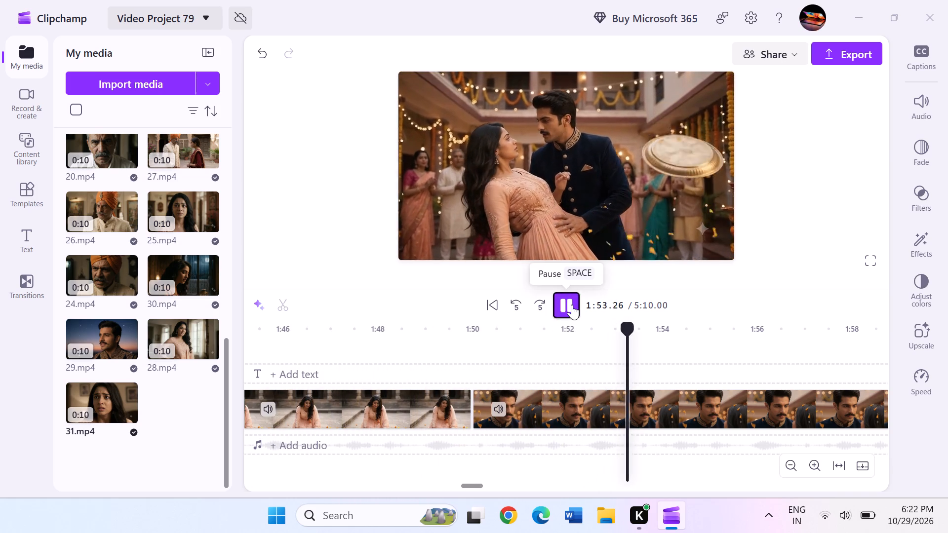
Delete the clip between 1:40 and 1:50 from the timeline, close the gap it leaves, and dismiss the WhatsApp notifications.
{"action": "scroll", "coordinate": [519, 370], "scroll_direction": "right", "scroll_amount": 1}
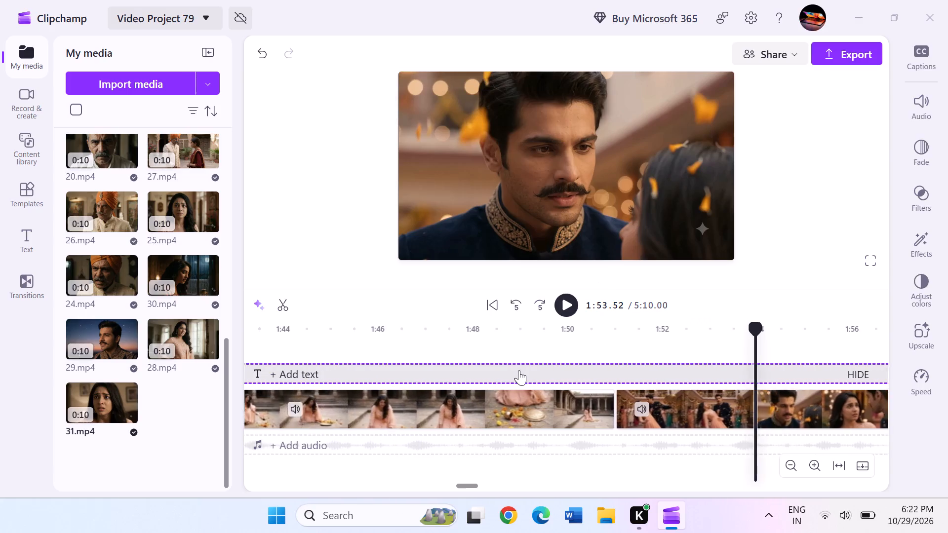
{"action": "scroll", "coordinate": [519, 370], "scroll_direction": "right", "scroll_amount": 1}
{"action": "left_click", "coordinate": [504, 413]}
{"action": "key", "text": "Delete"}
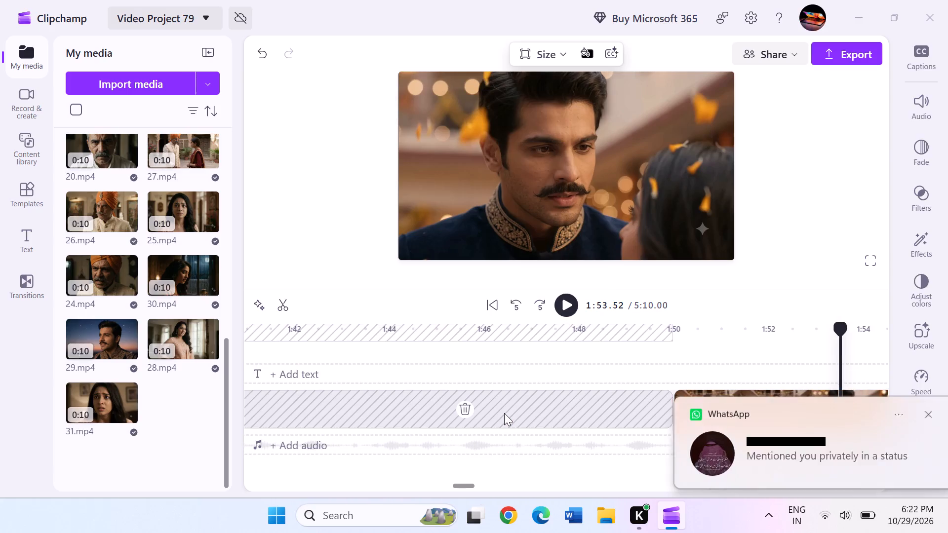
{"action": "left_click", "coordinate": [470, 408]}
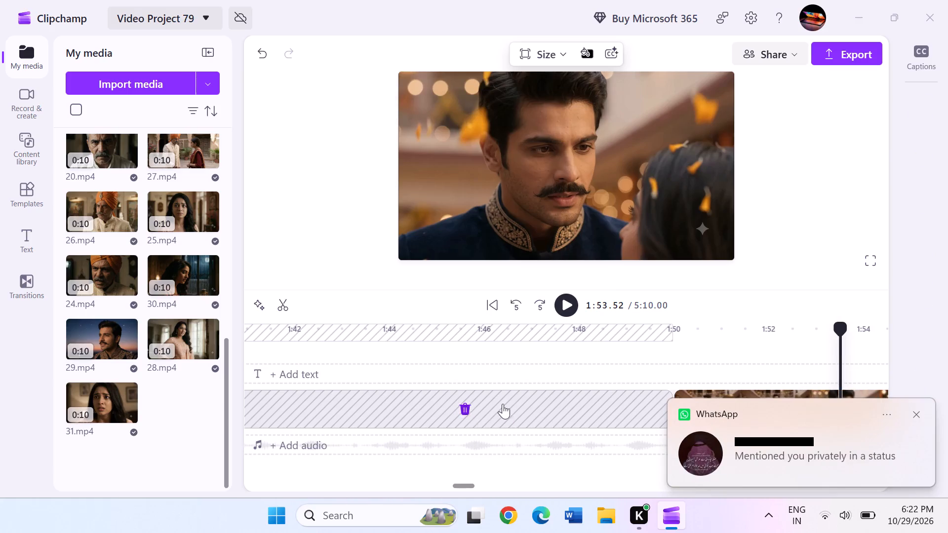
{"action": "left_click", "coordinate": [917, 414]}
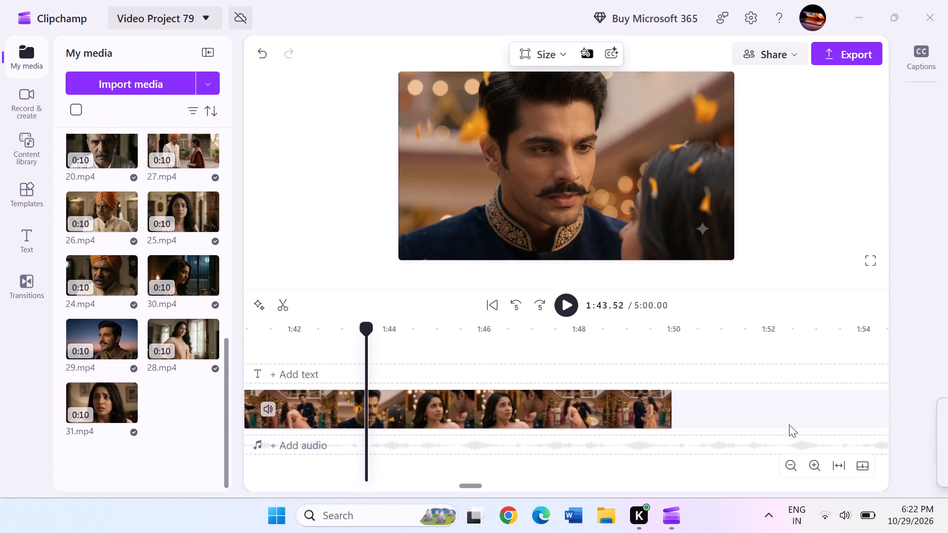
{"action": "scroll", "coordinate": [712, 415], "scroll_direction": "left", "scroll_amount": 1}
{"action": "scroll", "coordinate": [712, 415], "scroll_direction": "right", "scroll_amount": 1}
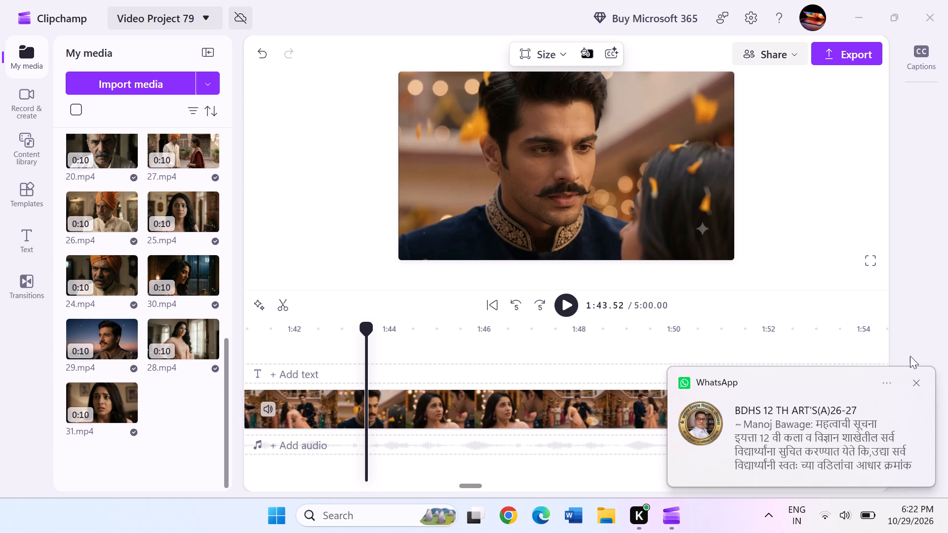
{"action": "left_click", "coordinate": [916, 382]}
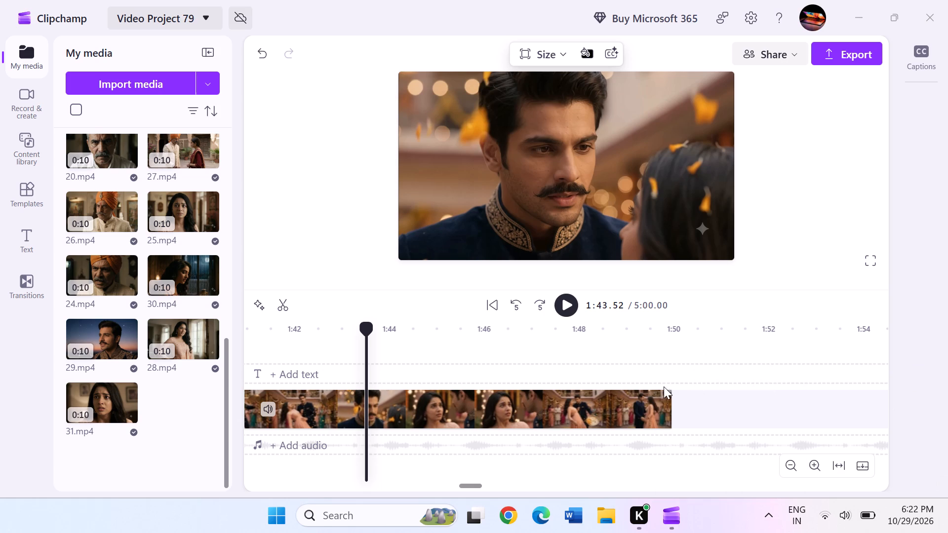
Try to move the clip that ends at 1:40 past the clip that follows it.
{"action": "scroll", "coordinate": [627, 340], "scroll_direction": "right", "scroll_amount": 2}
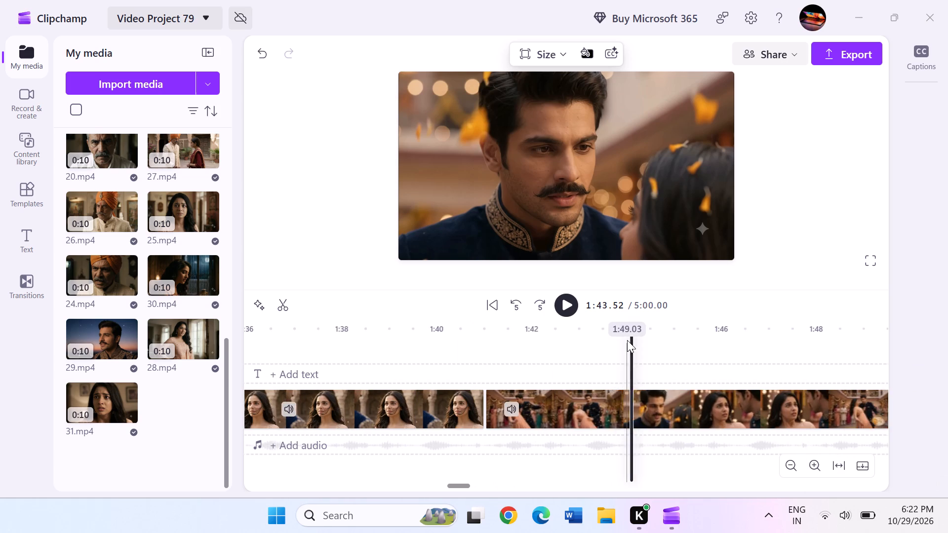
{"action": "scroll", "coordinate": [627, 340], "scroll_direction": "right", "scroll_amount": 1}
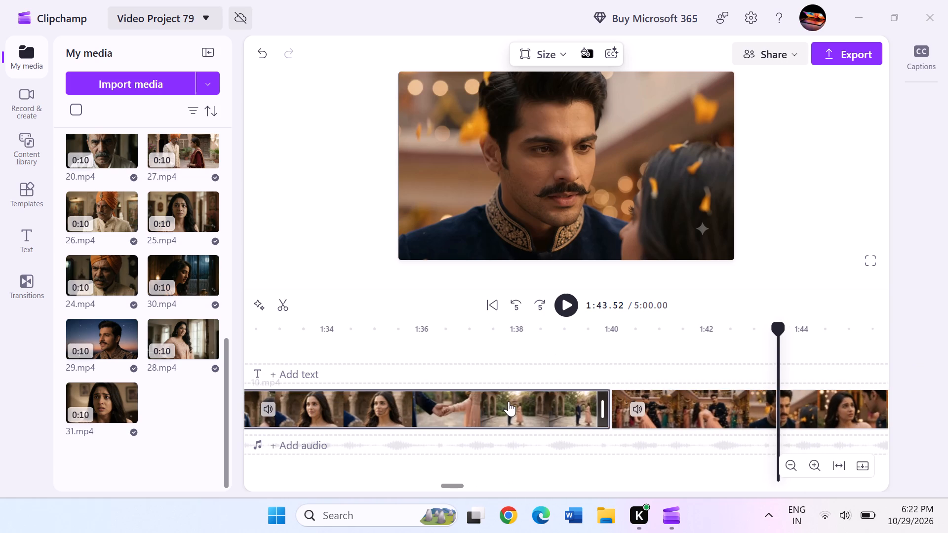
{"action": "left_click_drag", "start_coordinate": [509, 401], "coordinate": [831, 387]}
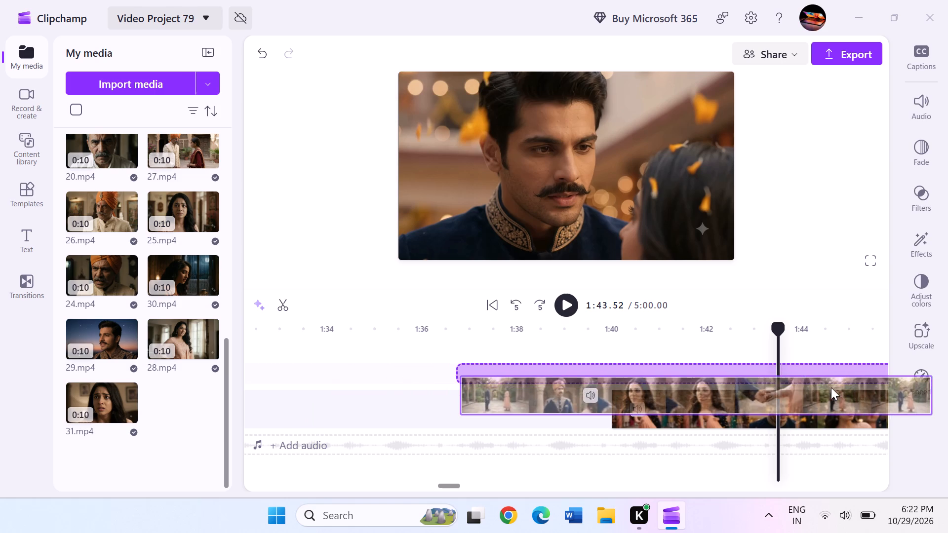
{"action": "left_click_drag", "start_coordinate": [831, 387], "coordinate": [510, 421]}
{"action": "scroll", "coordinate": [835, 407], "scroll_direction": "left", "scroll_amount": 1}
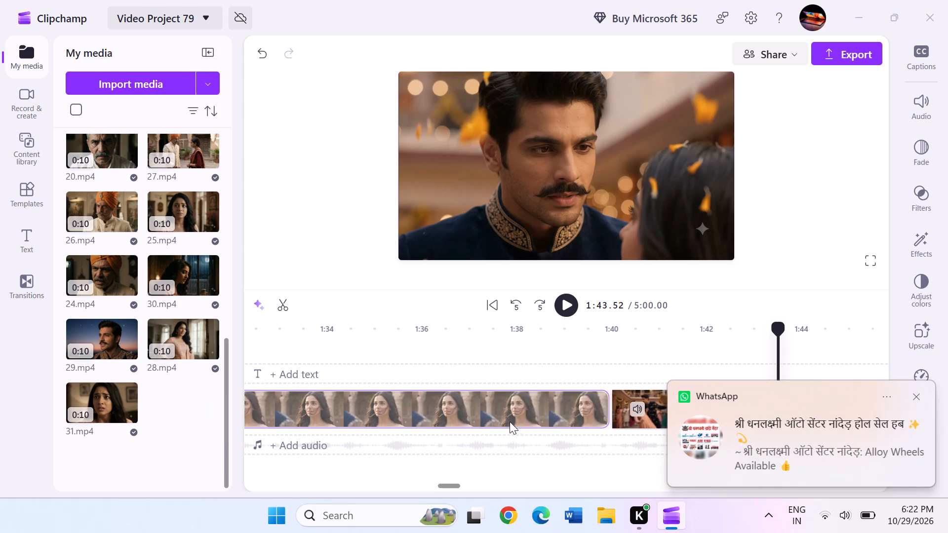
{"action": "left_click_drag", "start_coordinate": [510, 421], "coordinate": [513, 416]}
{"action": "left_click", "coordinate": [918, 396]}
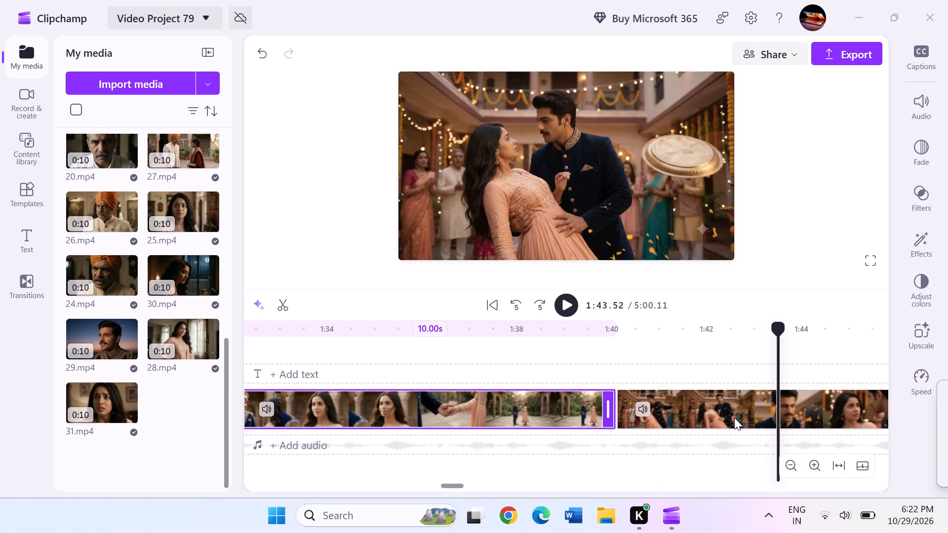
Move the clip that ends at 1:40 past the clip that follows it, and close the gap left between 1:30 and 1:40.
{"action": "scroll", "coordinate": [715, 417], "scroll_direction": "left", "scroll_amount": 1}
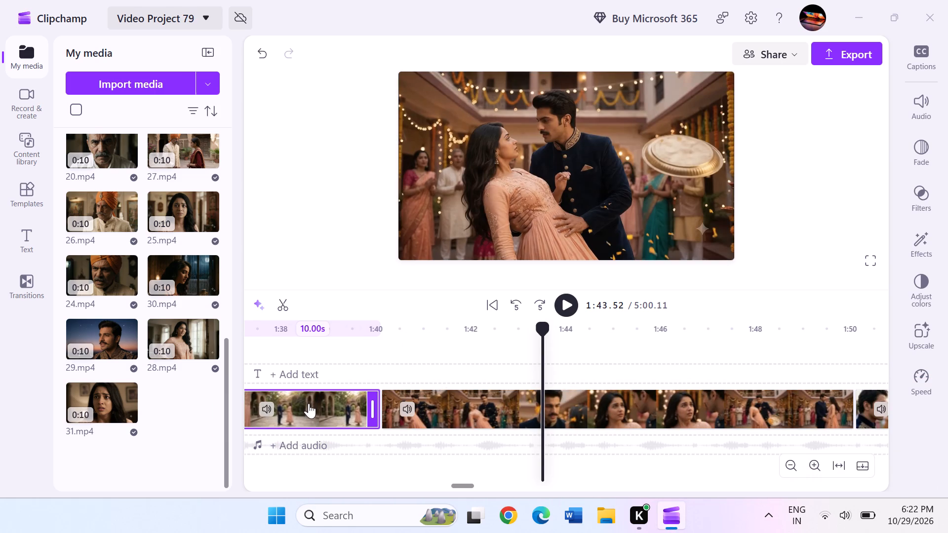
{"action": "left_click_drag", "start_coordinate": [309, 403], "coordinate": [764, 414]}
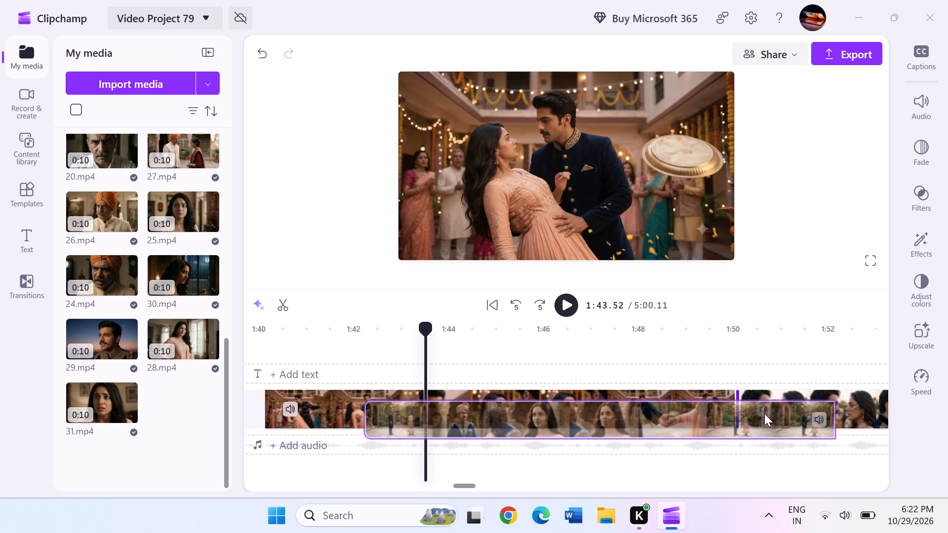
{"action": "scroll", "coordinate": [645, 411], "scroll_direction": "right", "scroll_amount": 2}
{"action": "left_click", "coordinate": [645, 411]}
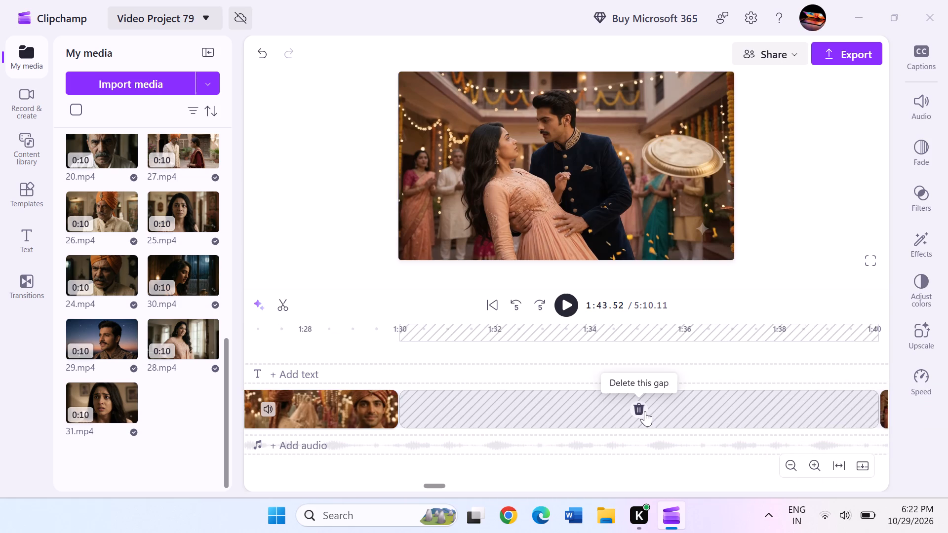
Play the video from about 1:33 to review the rearranged clips and those that follow, dismissing the WhatsApp notifications.
{"action": "scroll", "coordinate": [645, 411], "scroll_direction": "left", "scroll_amount": 4}
{"action": "scroll", "coordinate": [645, 411], "scroll_direction": "right", "scroll_amount": 3}
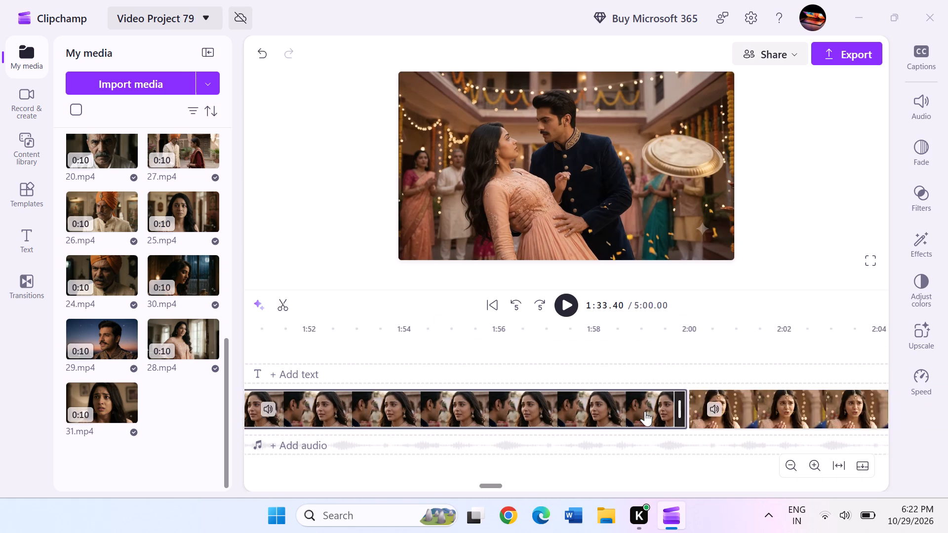
{"action": "scroll", "coordinate": [645, 411], "scroll_direction": "right", "scroll_amount": 4}
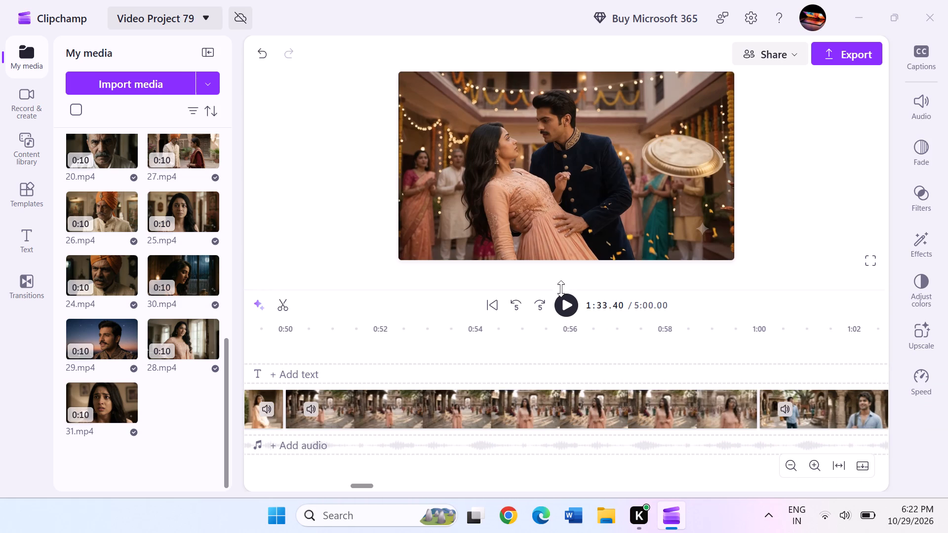
{"action": "left_click", "coordinate": [568, 305]}
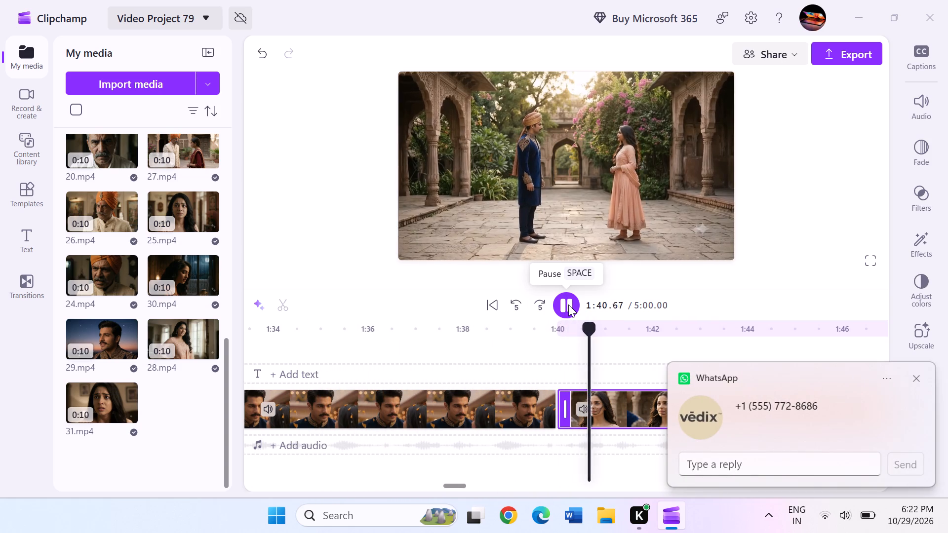
{"action": "left_click", "coordinate": [916, 377]}
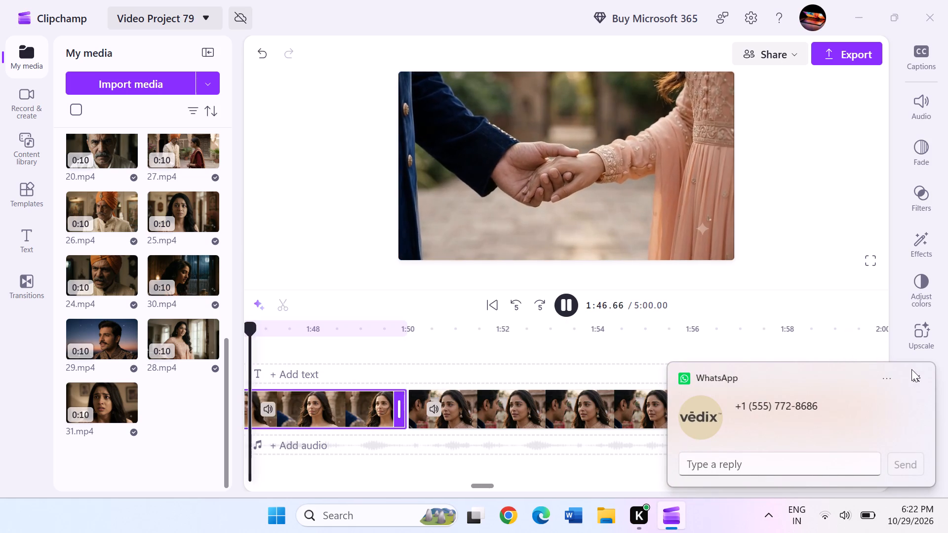
{"action": "left_click", "coordinate": [917, 378]}
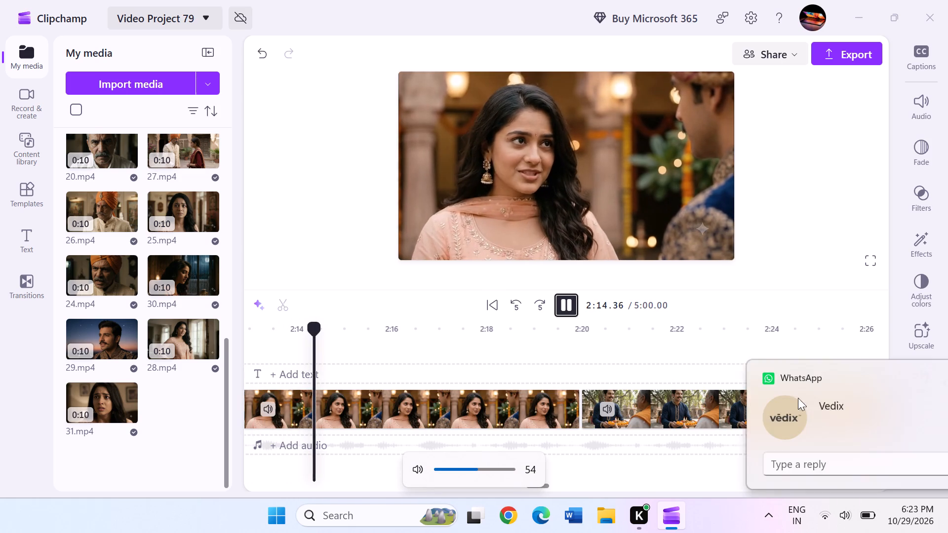
Pause playback at about 2:15 and move the clip spanning 2:10 to 2:20 ahead of its preceding clip, starting at 2:00.
{"action": "left_click", "coordinate": [572, 307]}
{"action": "scroll", "coordinate": [511, 348], "scroll_direction": "right", "scroll_amount": 1}
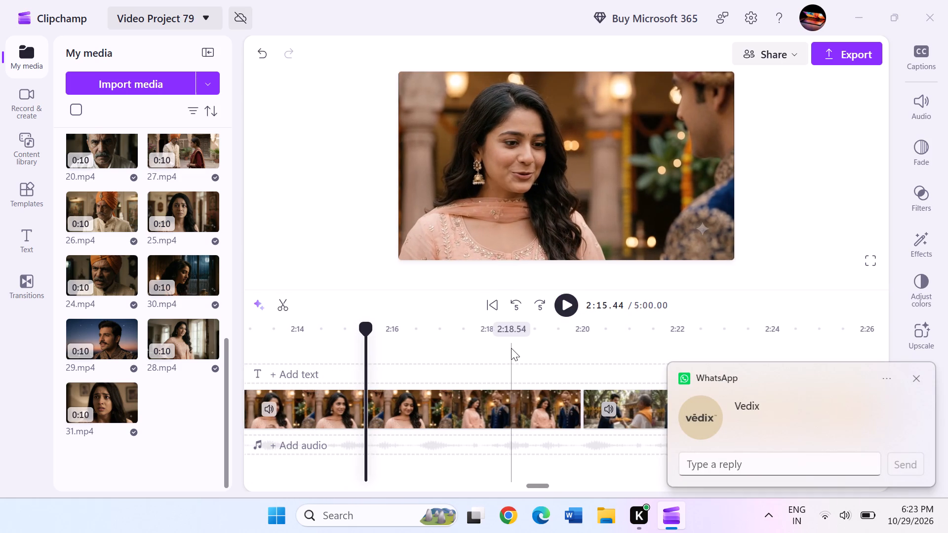
{"action": "scroll", "coordinate": [511, 348], "scroll_direction": "right", "scroll_amount": 1}
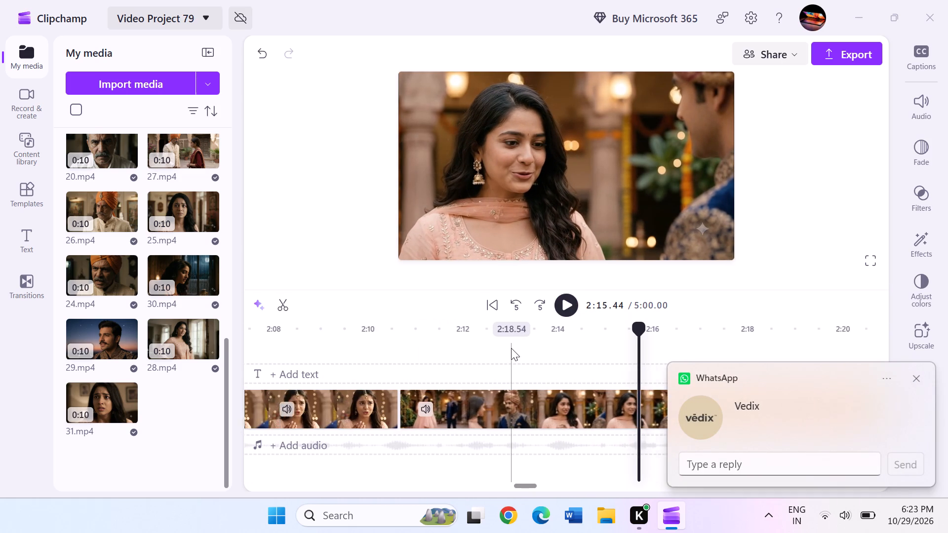
{"action": "scroll", "coordinate": [511, 348], "scroll_direction": "right", "scroll_amount": 1}
{"action": "left_click", "coordinate": [515, 400]}
{"action": "left_click_drag", "start_coordinate": [515, 400], "coordinate": [355, 396]}
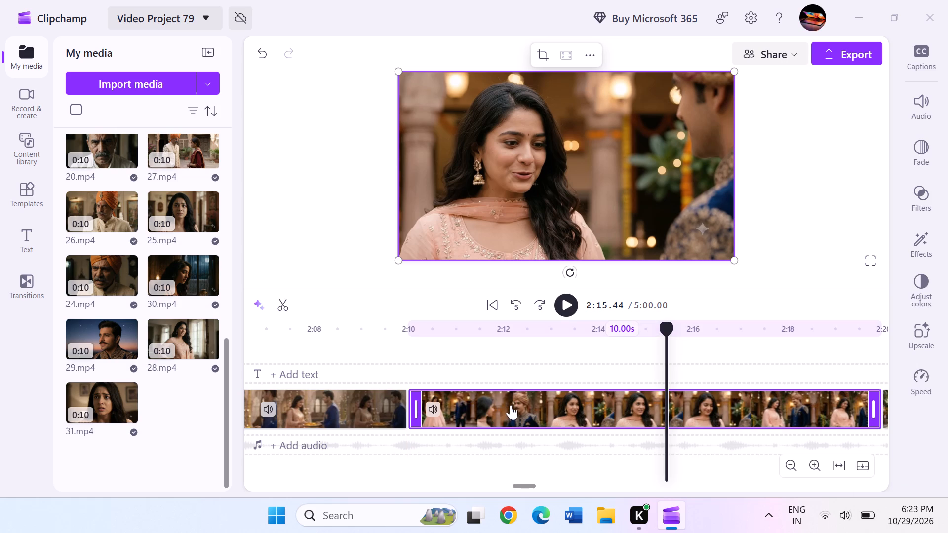
{"action": "left_click_drag", "start_coordinate": [511, 405], "coordinate": [467, 404]}
{"action": "scroll", "coordinate": [385, 396], "scroll_direction": "right", "scroll_amount": 1}
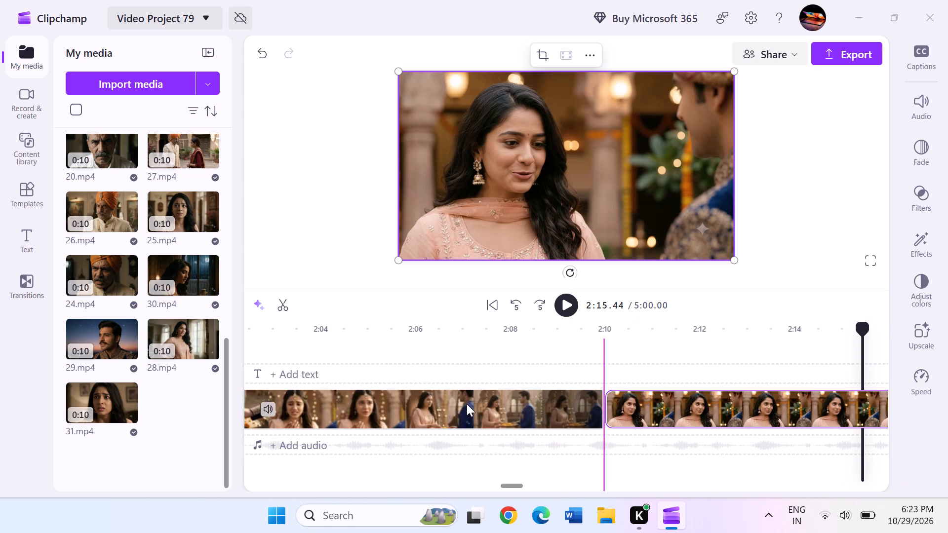
{"action": "left_click_drag", "start_coordinate": [467, 404], "coordinate": [236, 398]}
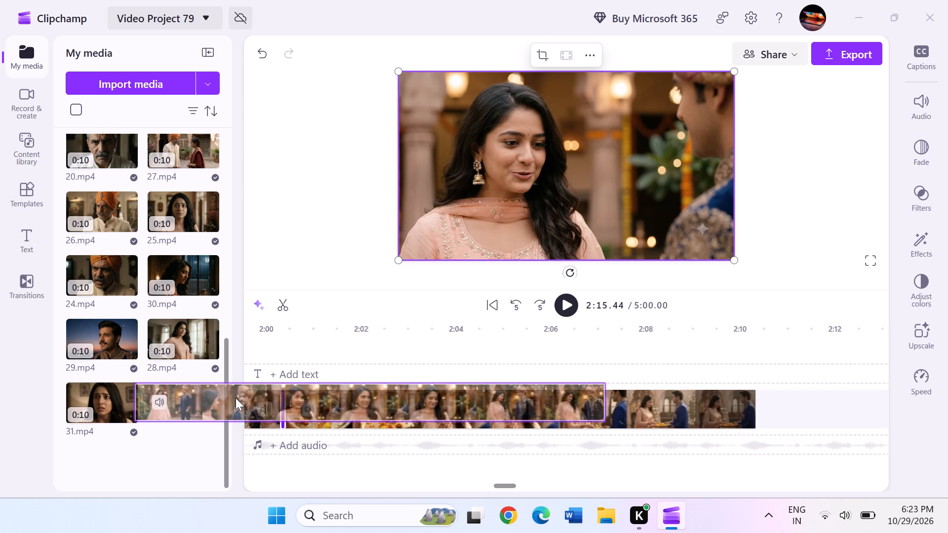
{"action": "left_click_drag", "start_coordinate": [236, 398], "coordinate": [434, 408]}
{"action": "scroll", "coordinate": [554, 428], "scroll_direction": "left", "scroll_amount": 1}
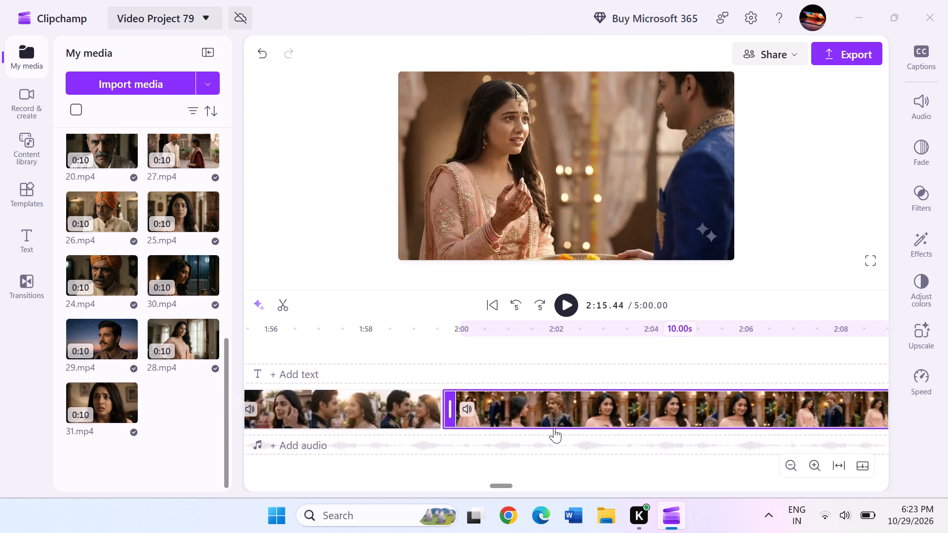
{"action": "scroll", "coordinate": [554, 428], "scroll_direction": "left", "scroll_amount": 1}
Play the video on from about 2:15 to review the following clips, pausing at about 3:24.
{"action": "left_click", "coordinate": [571, 284]}
{"action": "left_click", "coordinate": [571, 302]}
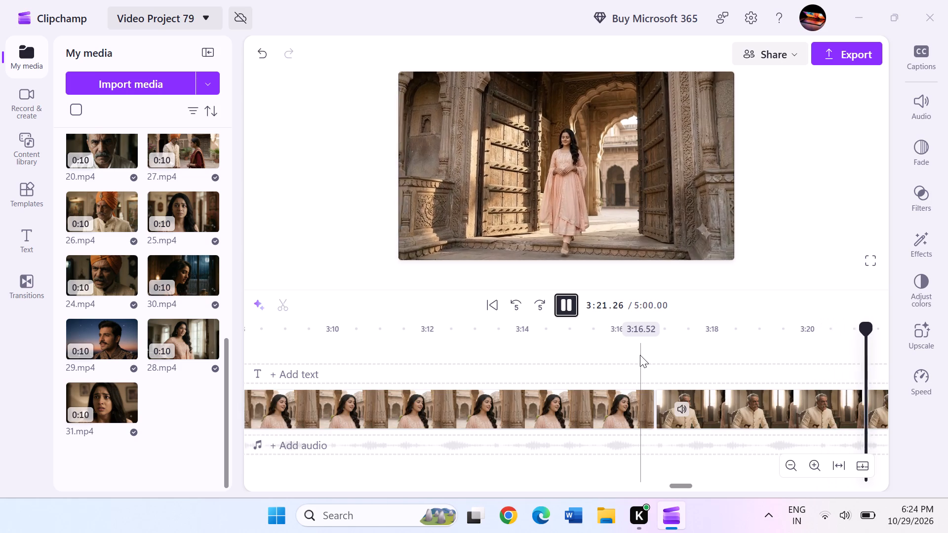
{"action": "scroll", "coordinate": [539, 392], "scroll_direction": "right", "scroll_amount": 1}
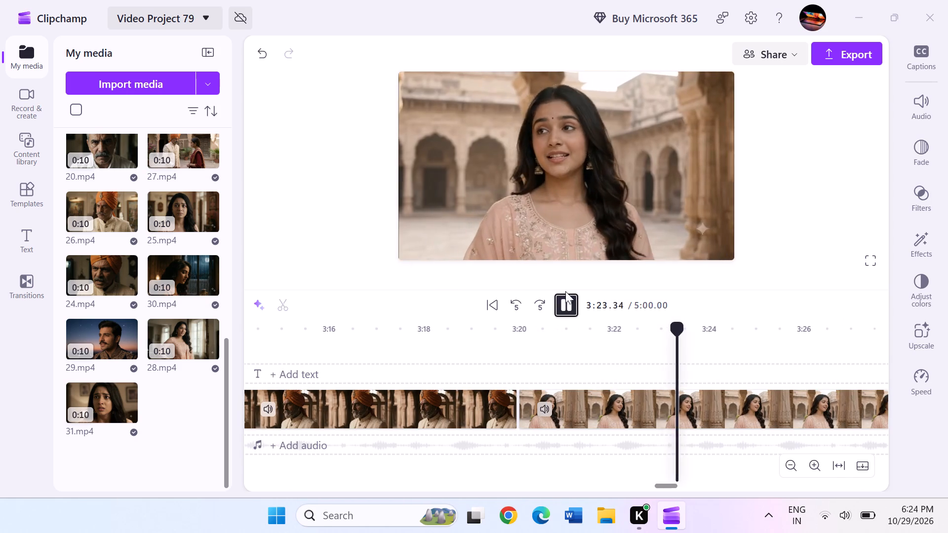
{"action": "left_click", "coordinate": [566, 306]}
Trim the end of the clip that starts at 3:10 to a length of 7.36 s and close the gap behind it.
{"action": "left_click_drag", "start_coordinate": [502, 391], "coordinate": [499, 397]}
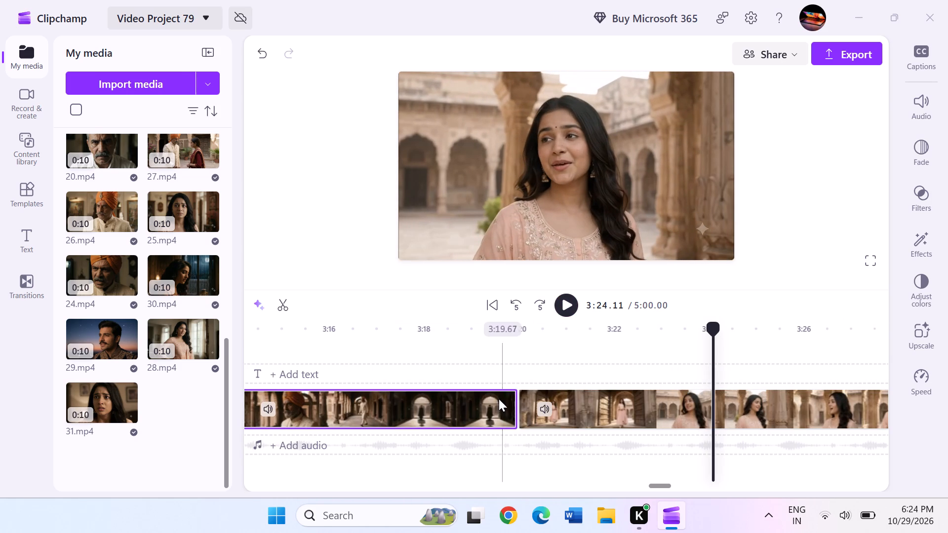
{"action": "left_click", "coordinate": [501, 402]}
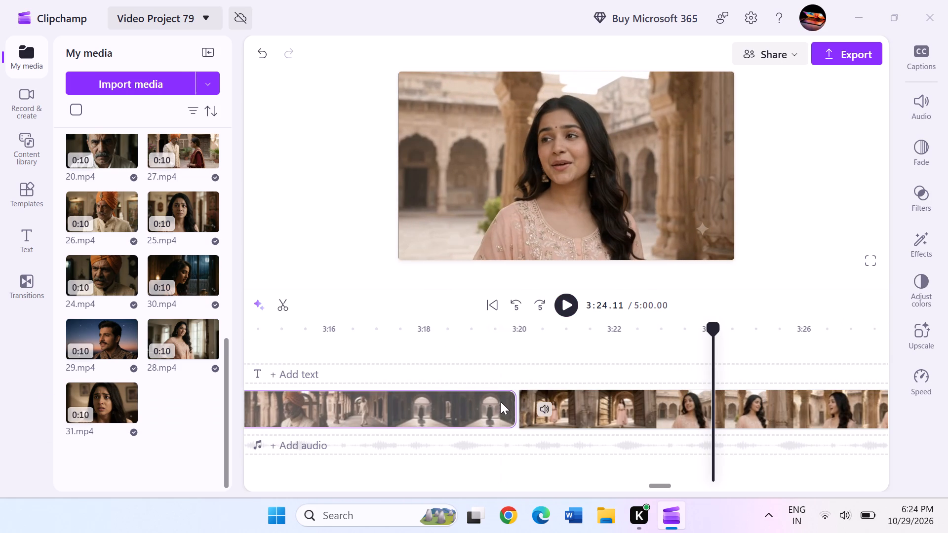
{"action": "left_click", "coordinate": [510, 406]}
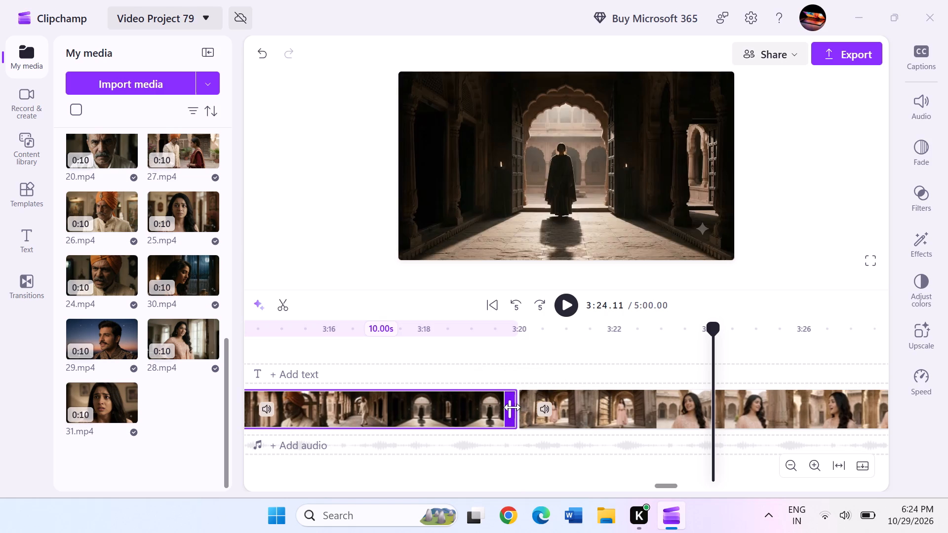
{"action": "left_click_drag", "start_coordinate": [511, 412], "coordinate": [479, 411]}
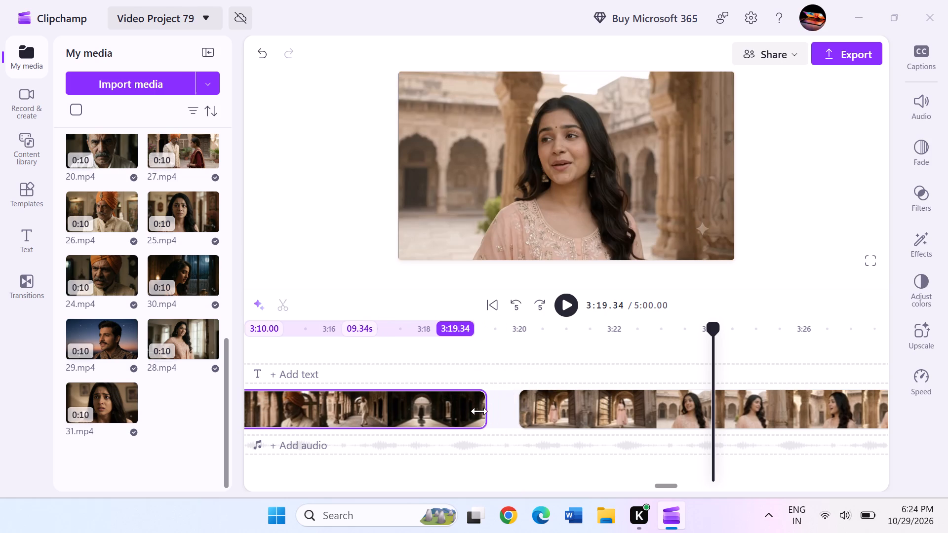
{"action": "left_click_drag", "start_coordinate": [479, 411], "coordinate": [468, 412]}
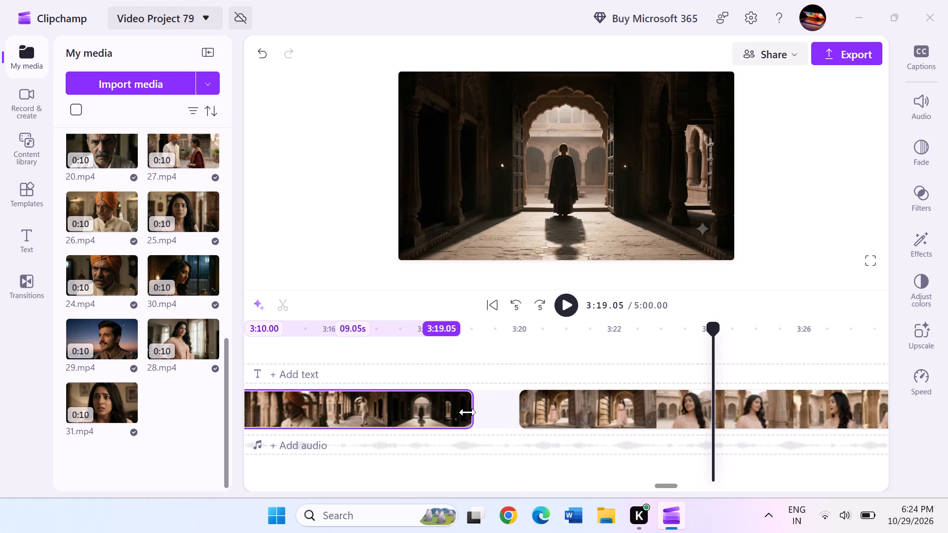
{"action": "left_click_drag", "start_coordinate": [468, 412], "coordinate": [437, 413]}
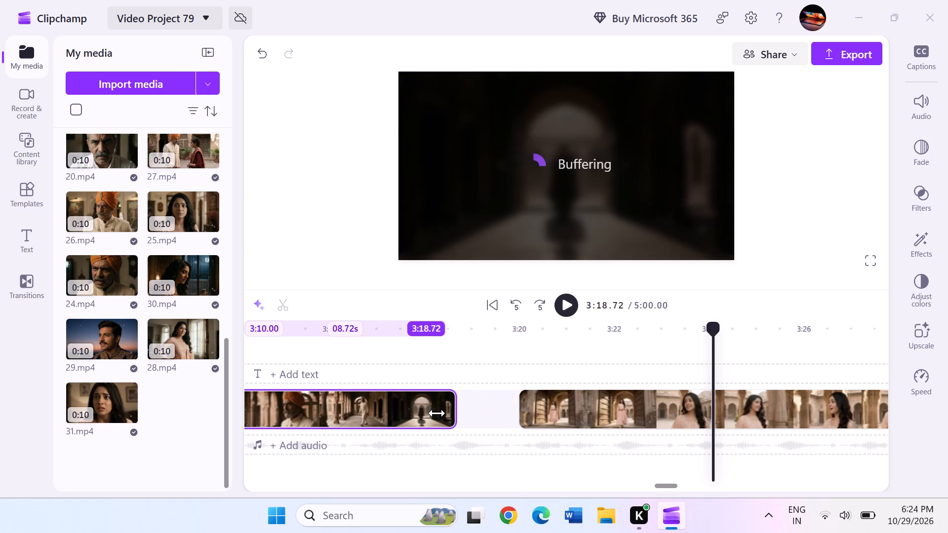
{"action": "left_click_drag", "start_coordinate": [437, 413], "coordinate": [417, 414]}
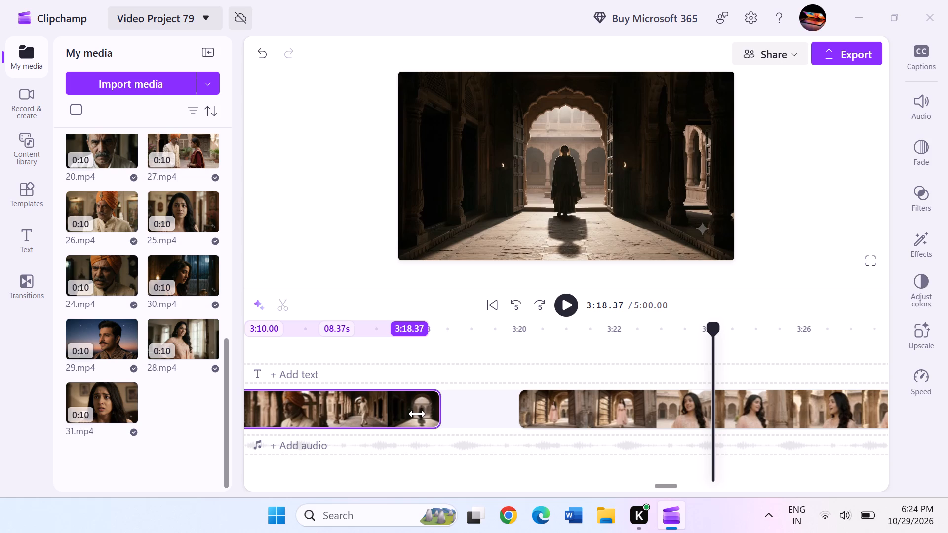
{"action": "left_click_drag", "start_coordinate": [417, 414], "coordinate": [404, 414]}
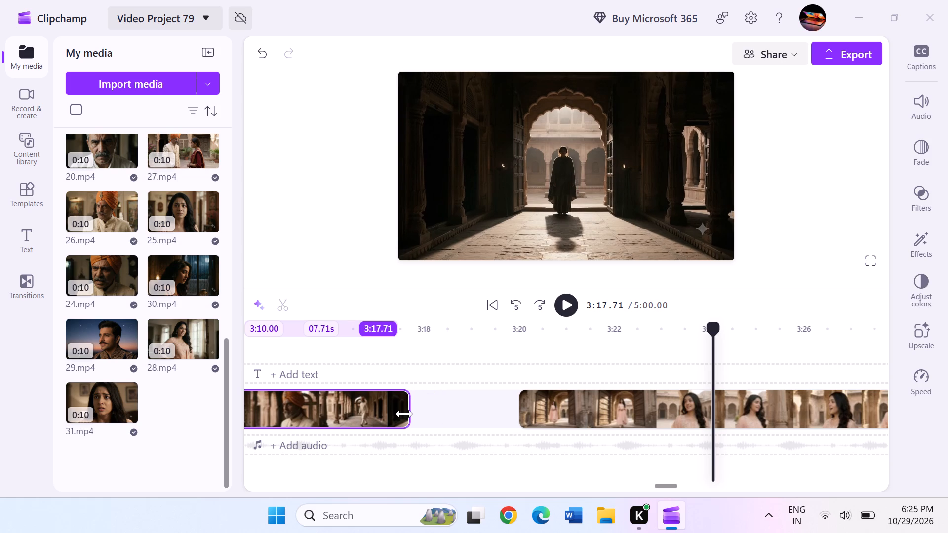
{"action": "left_click_drag", "start_coordinate": [404, 414], "coordinate": [387, 414]}
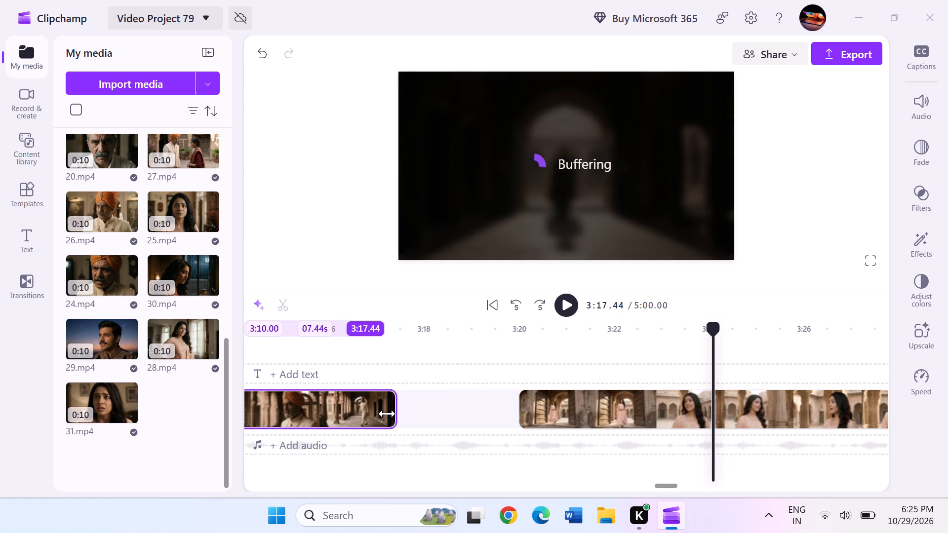
{"action": "left_click_drag", "start_coordinate": [387, 414], "coordinate": [386, 414]}
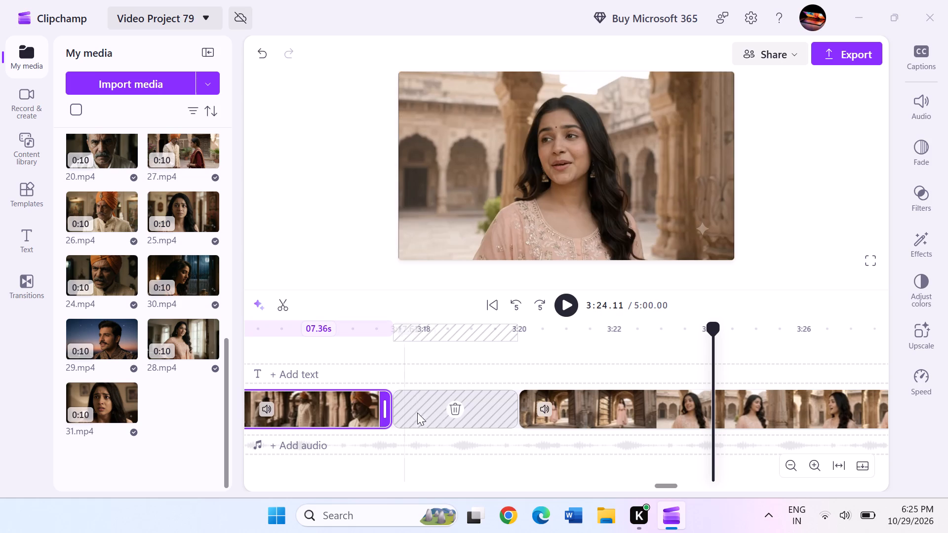
{"action": "left_click", "coordinate": [457, 407]}
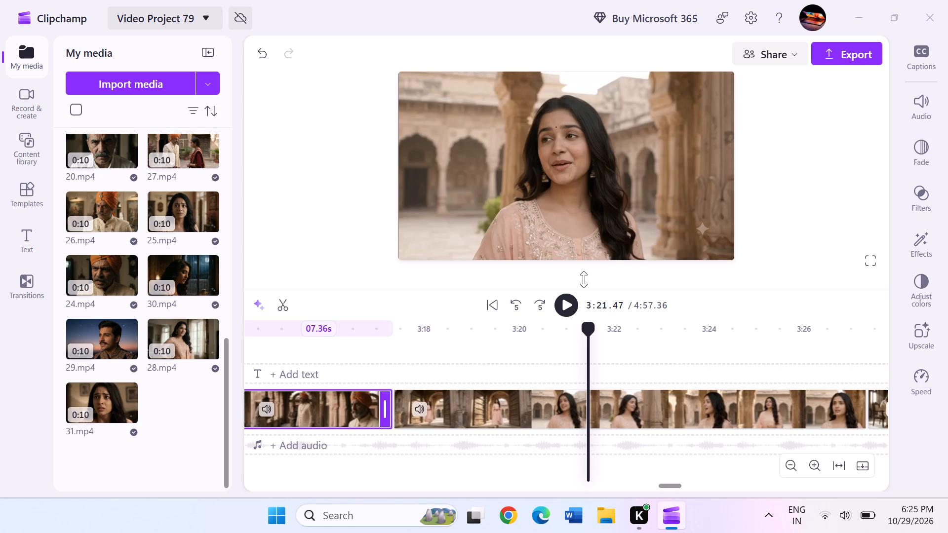
Play the video on from about 3:21 to review the following clips, pausing at about 4:18.
{"action": "left_click_drag", "start_coordinate": [569, 304], "coordinate": [570, 300]}
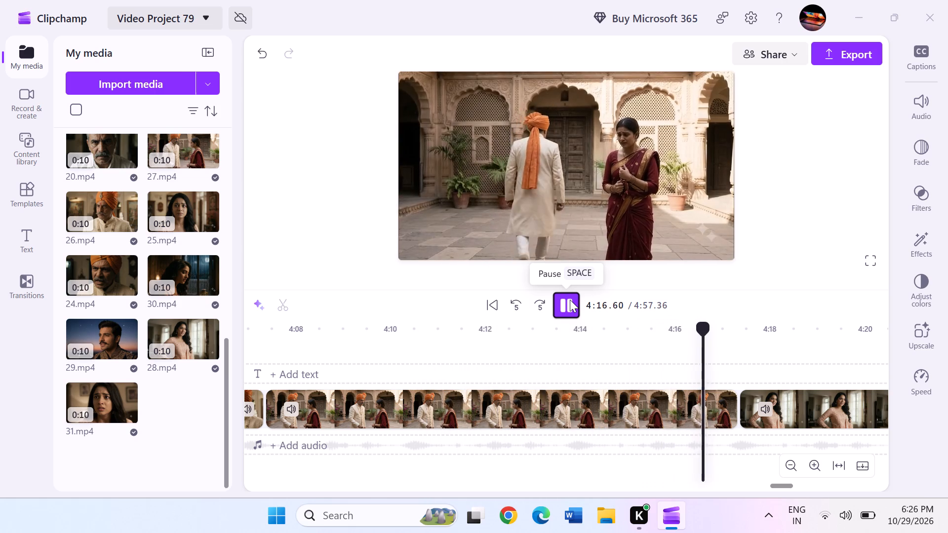
{"action": "left_click", "coordinate": [563, 304]}
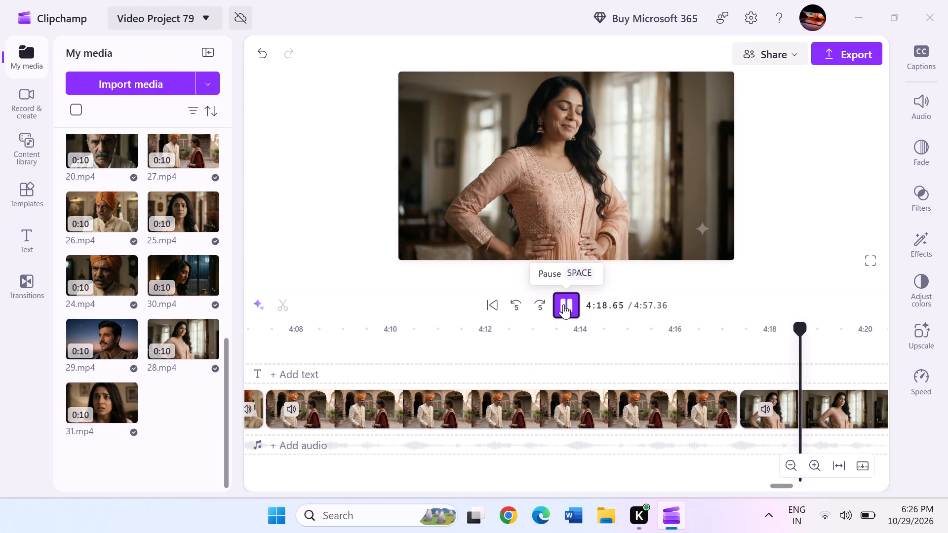